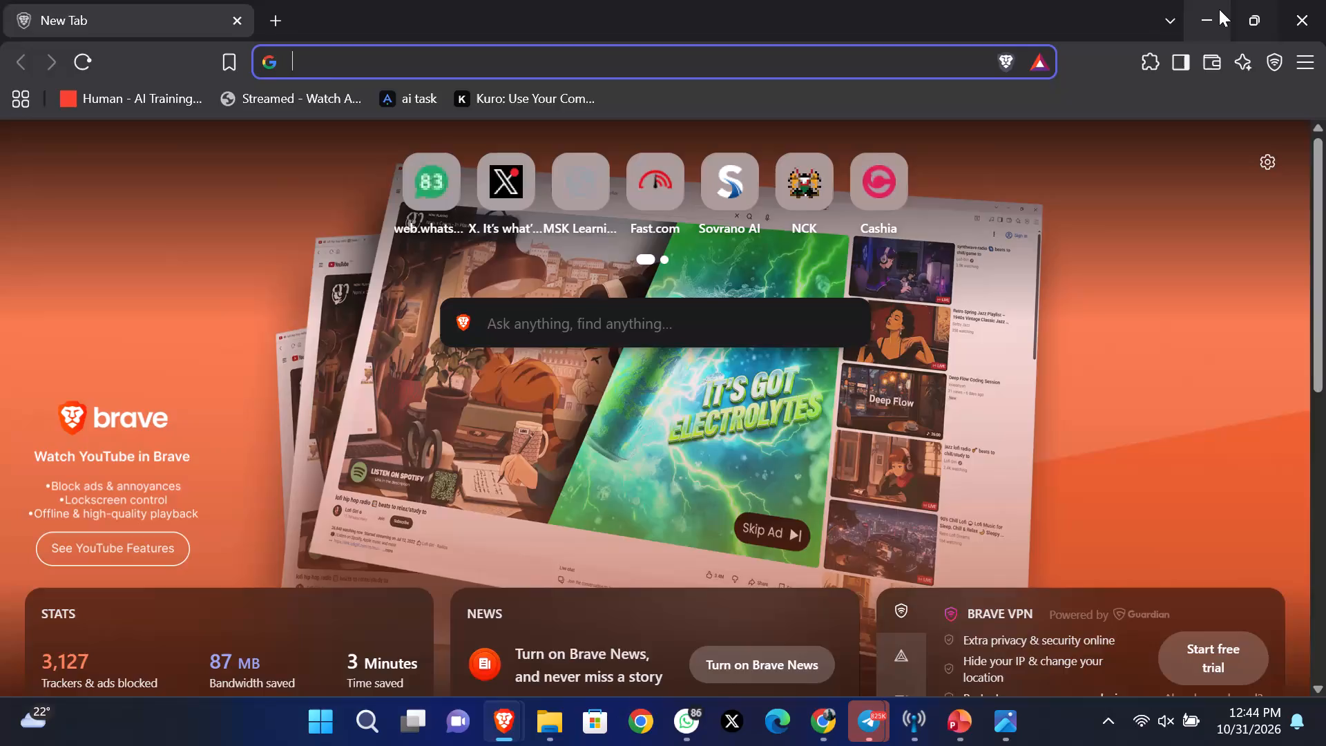
Minimize the open windows to reach the desktop and open Mercy's research proposal document in Word.
triple_click(1219, 9)
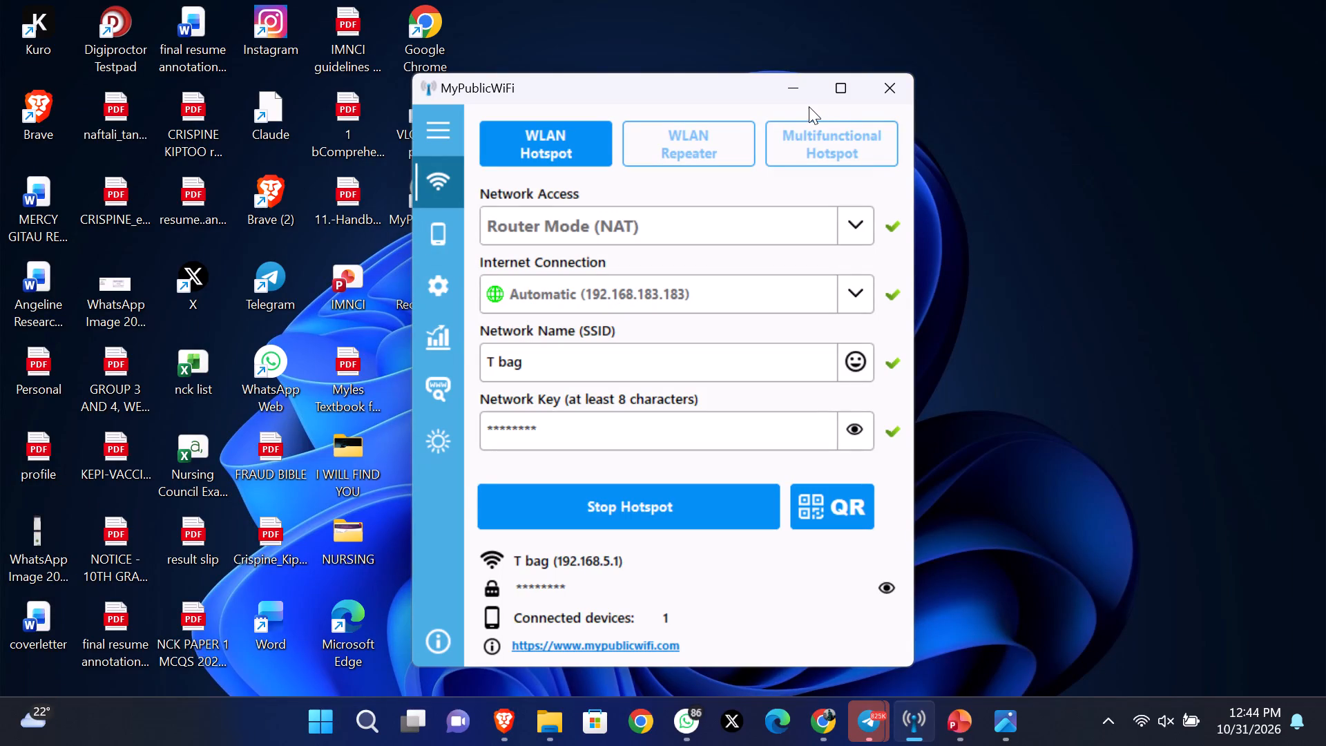
click(1127, 745)
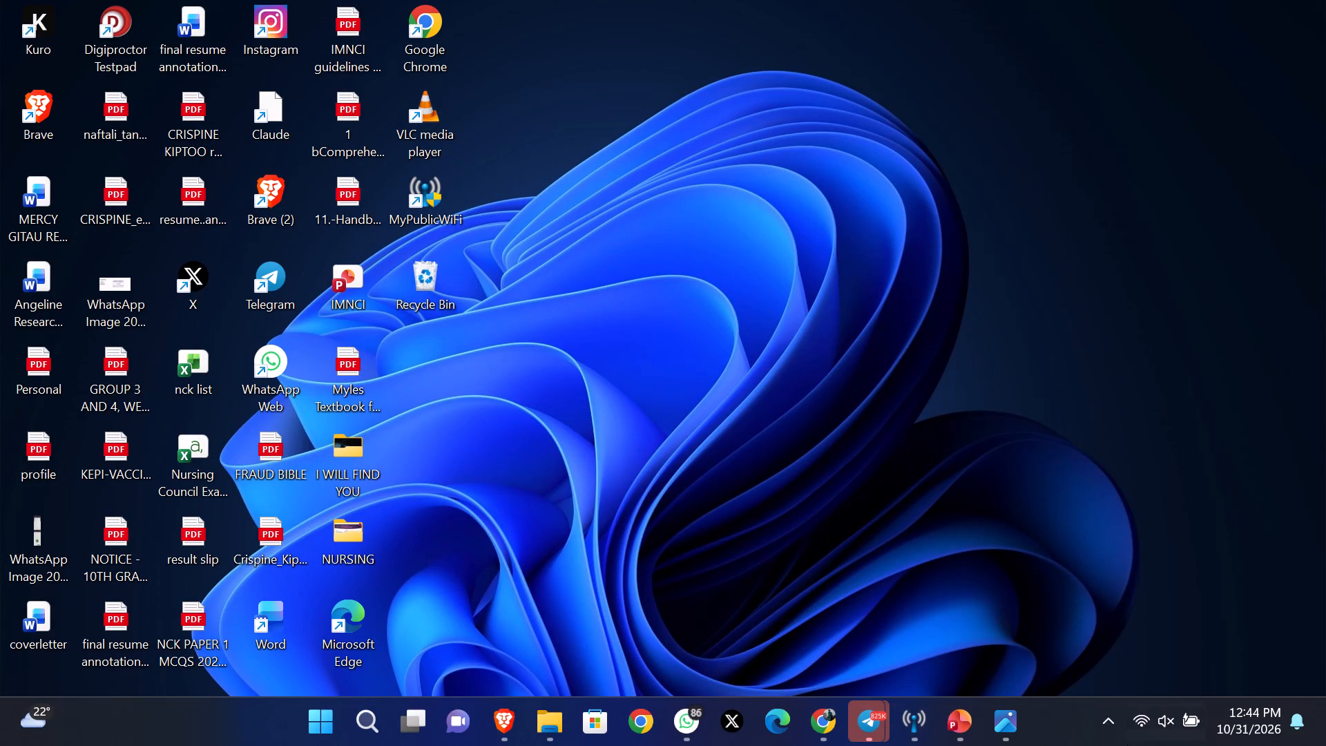
click(1105, 718)
click(861, 421)
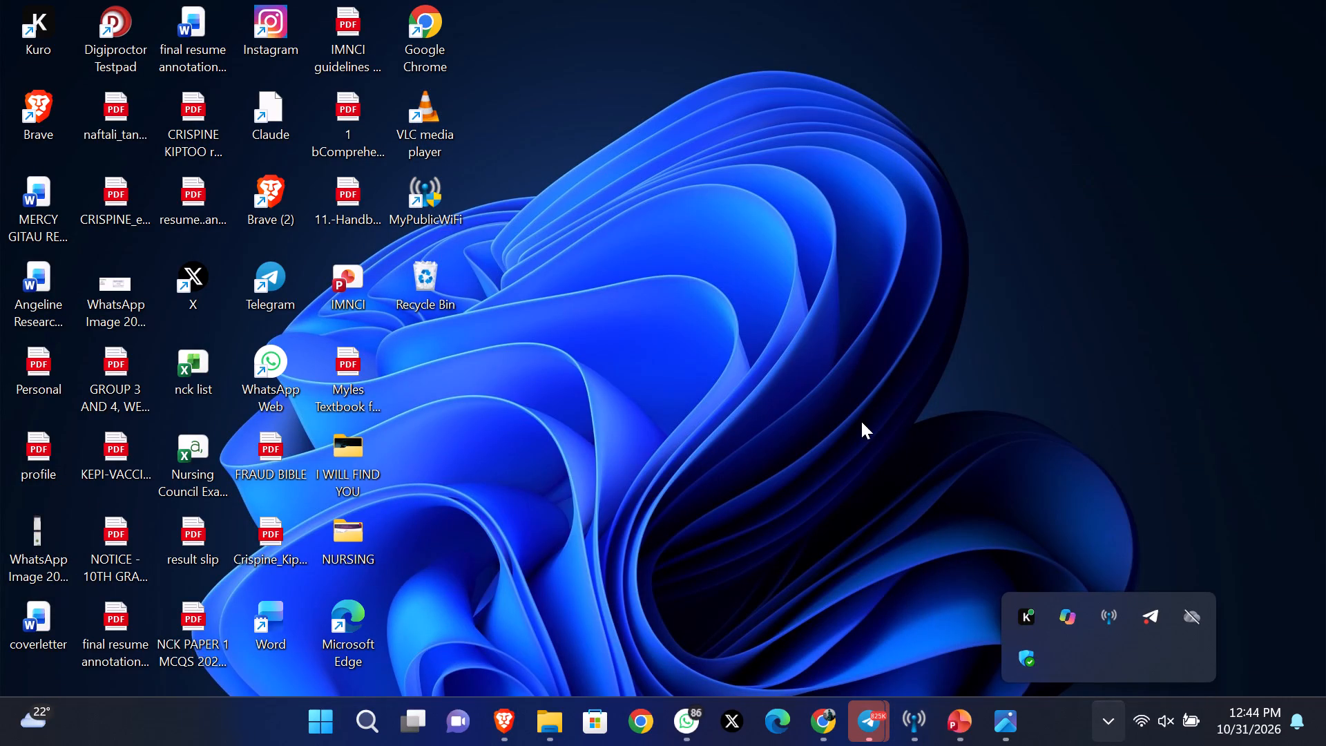
double_click(44, 204)
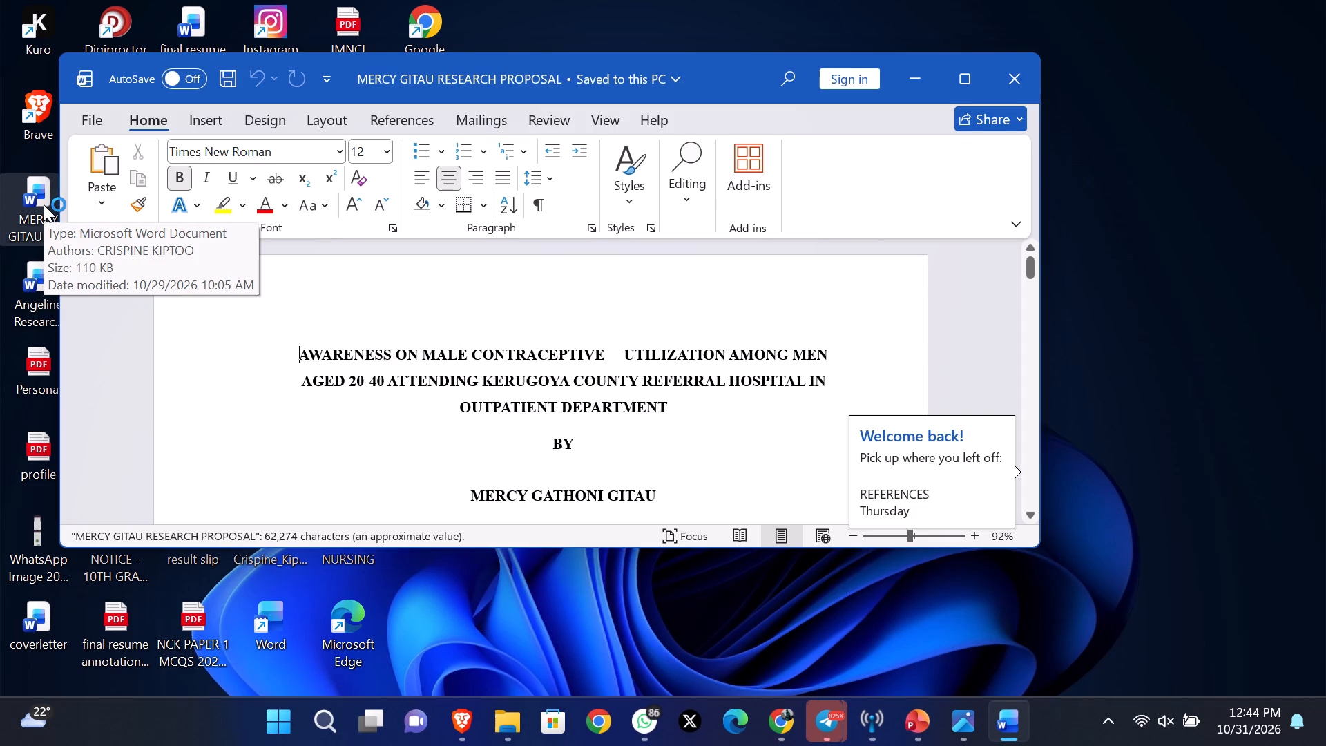
Delete the existing table of contents, including its heading, from the pages following the abstract.
click(960, 103)
scroll(960, 103, down, 5)
scroll(814, 422, down, 4)
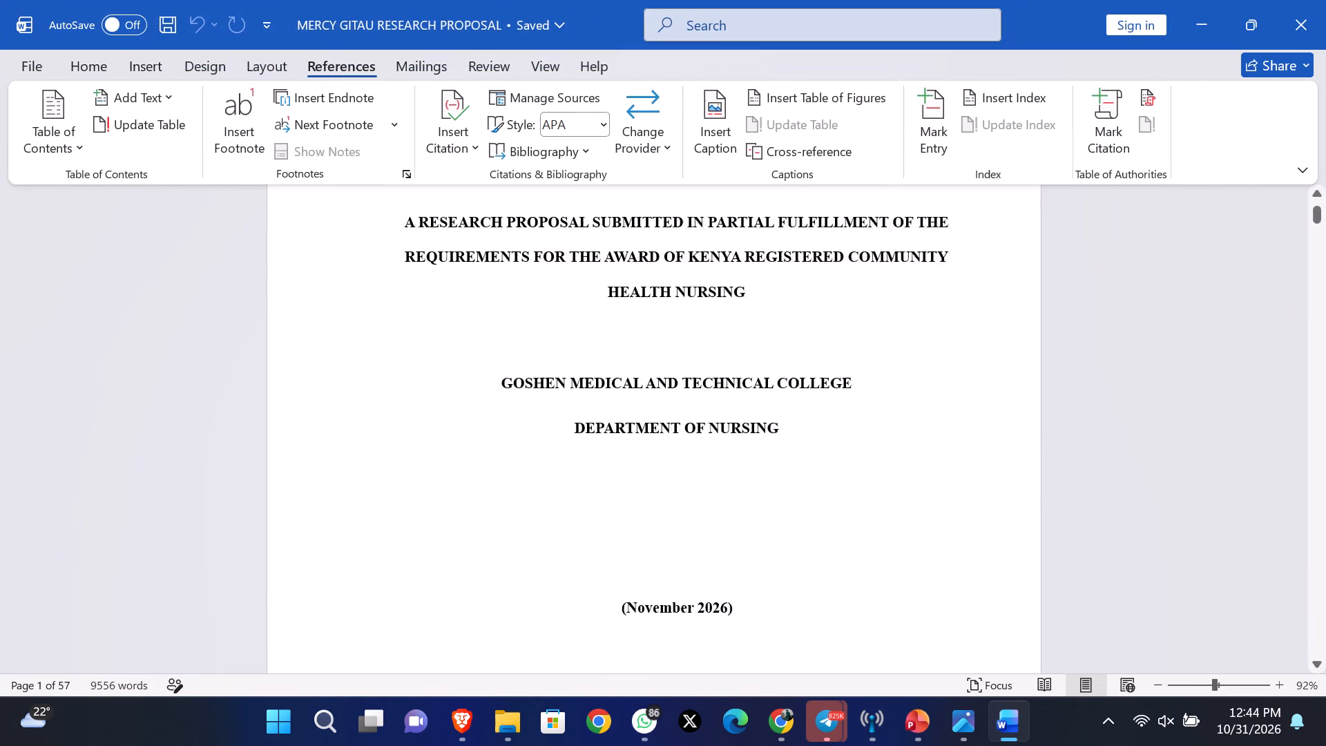
scroll(814, 422, down, 9)
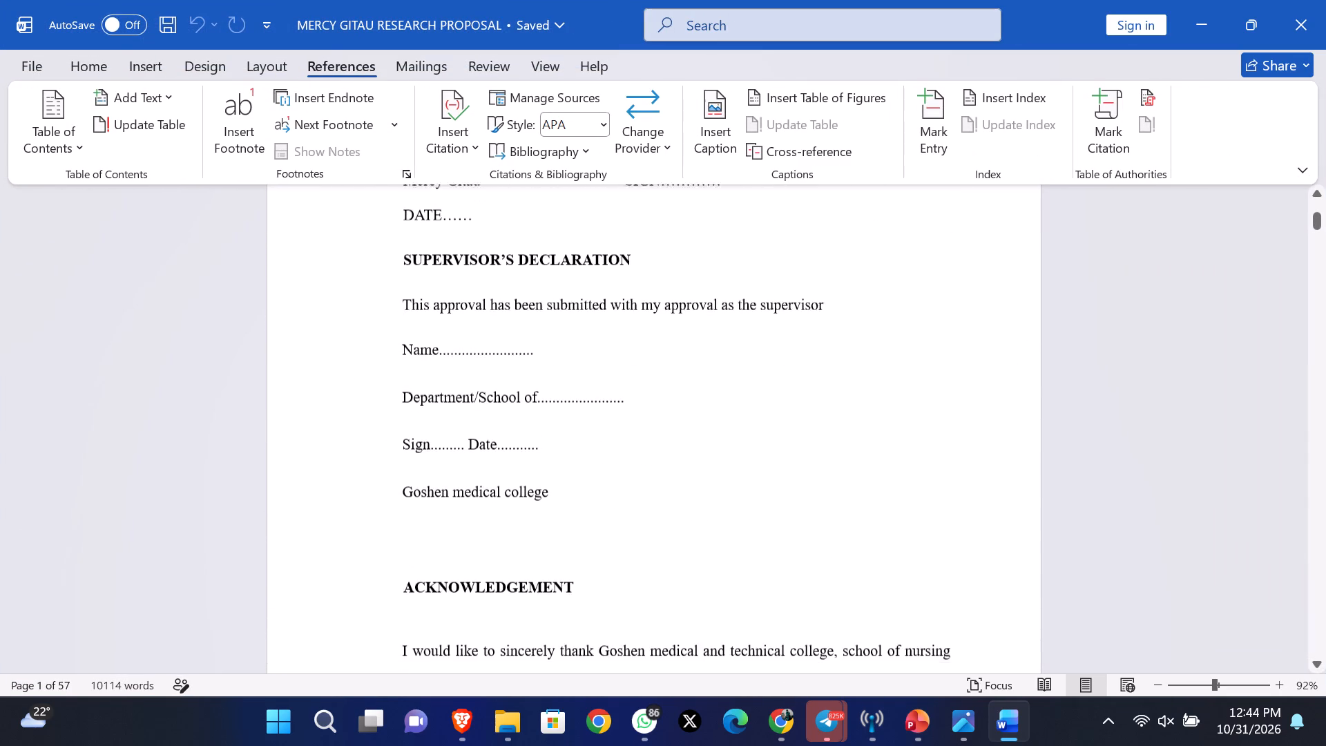
scroll(814, 422, down, 6)
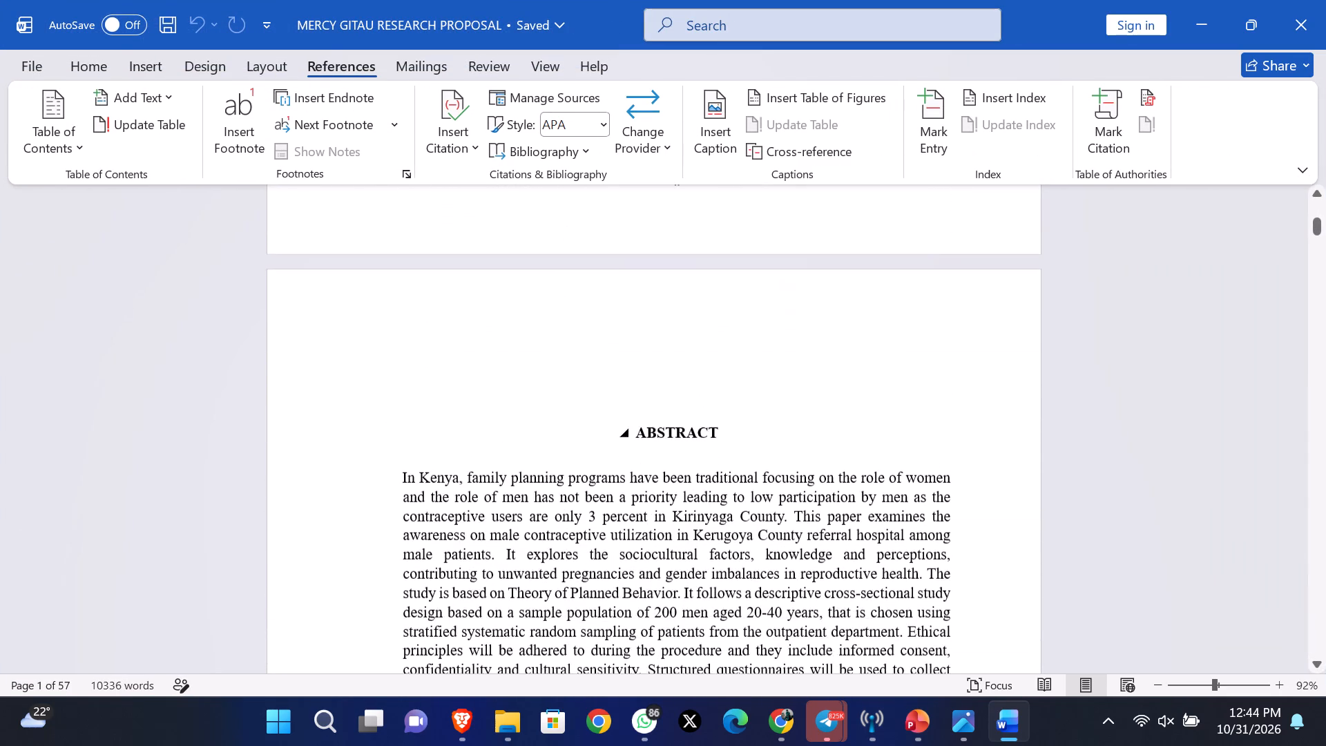
scroll(814, 422, down, 11)
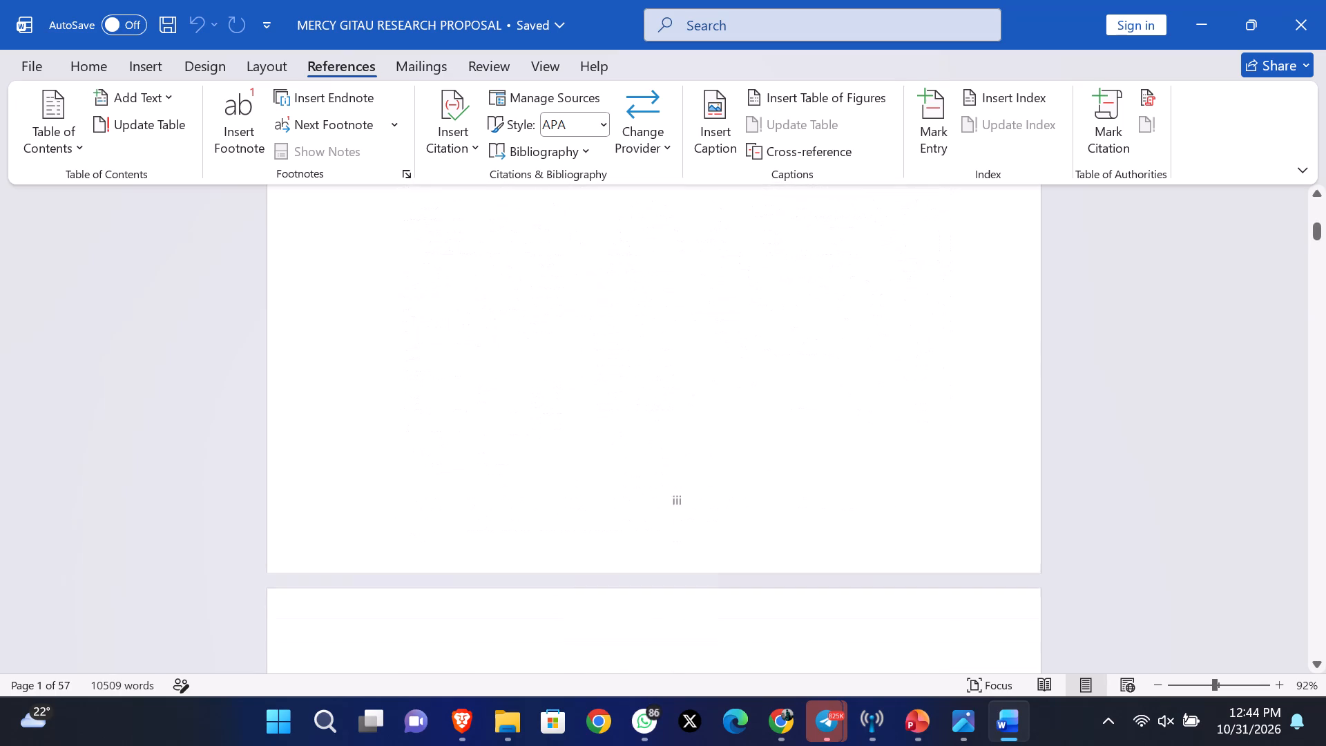
scroll(814, 422, down, 4)
scroll(814, 422, up, 4)
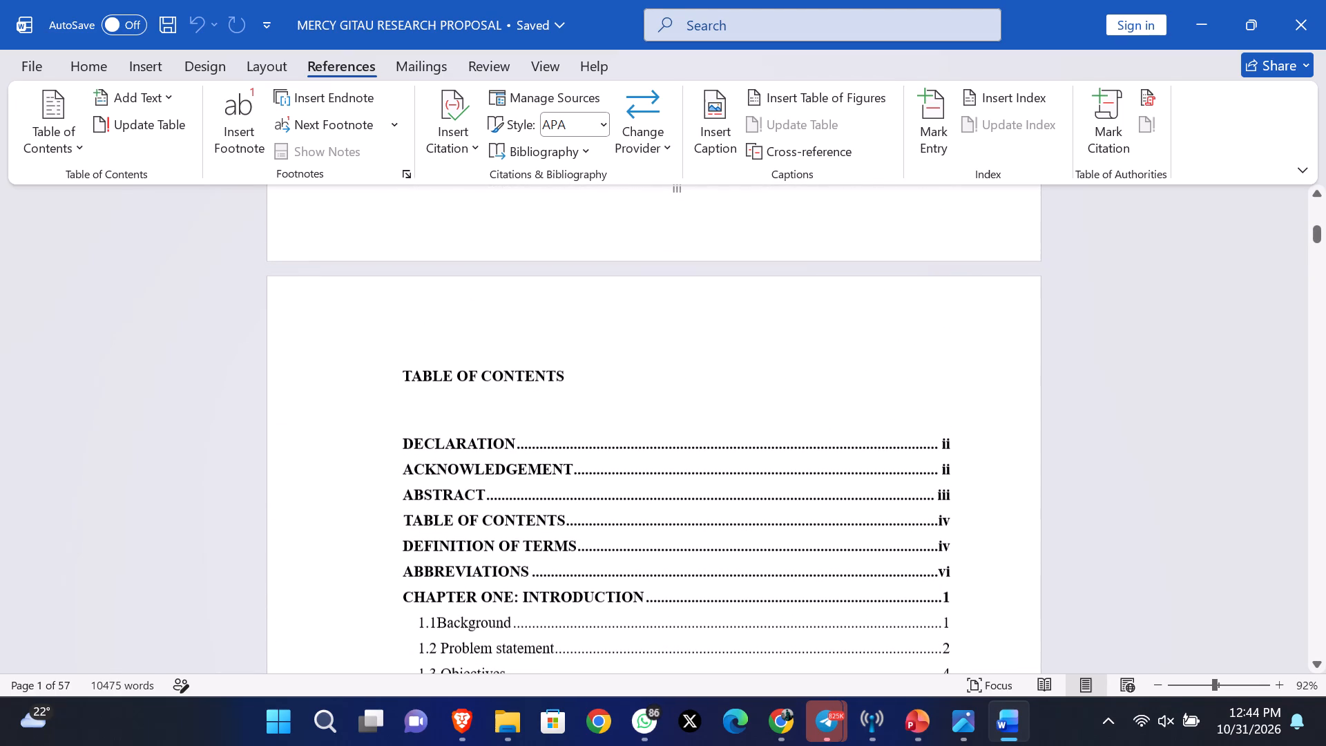
drag(391, 366, 441, 388)
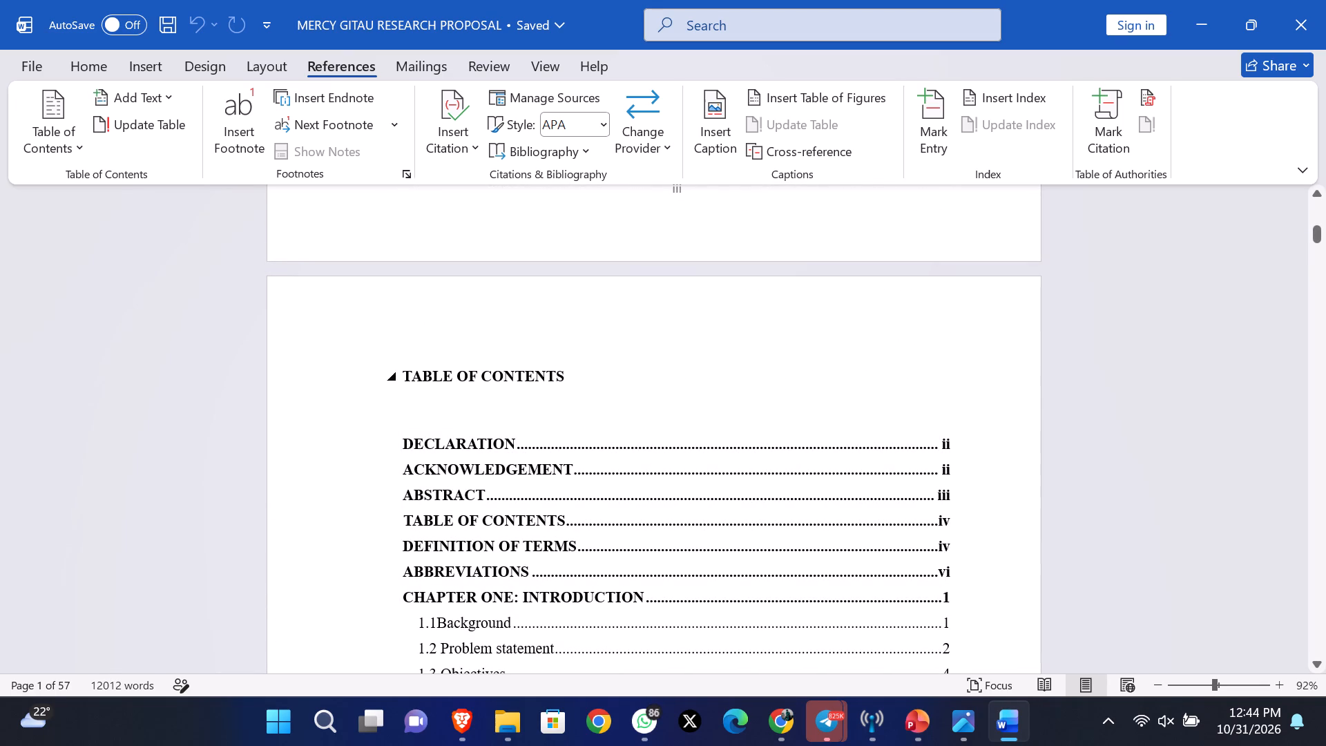
drag(441, 388, 723, 741)
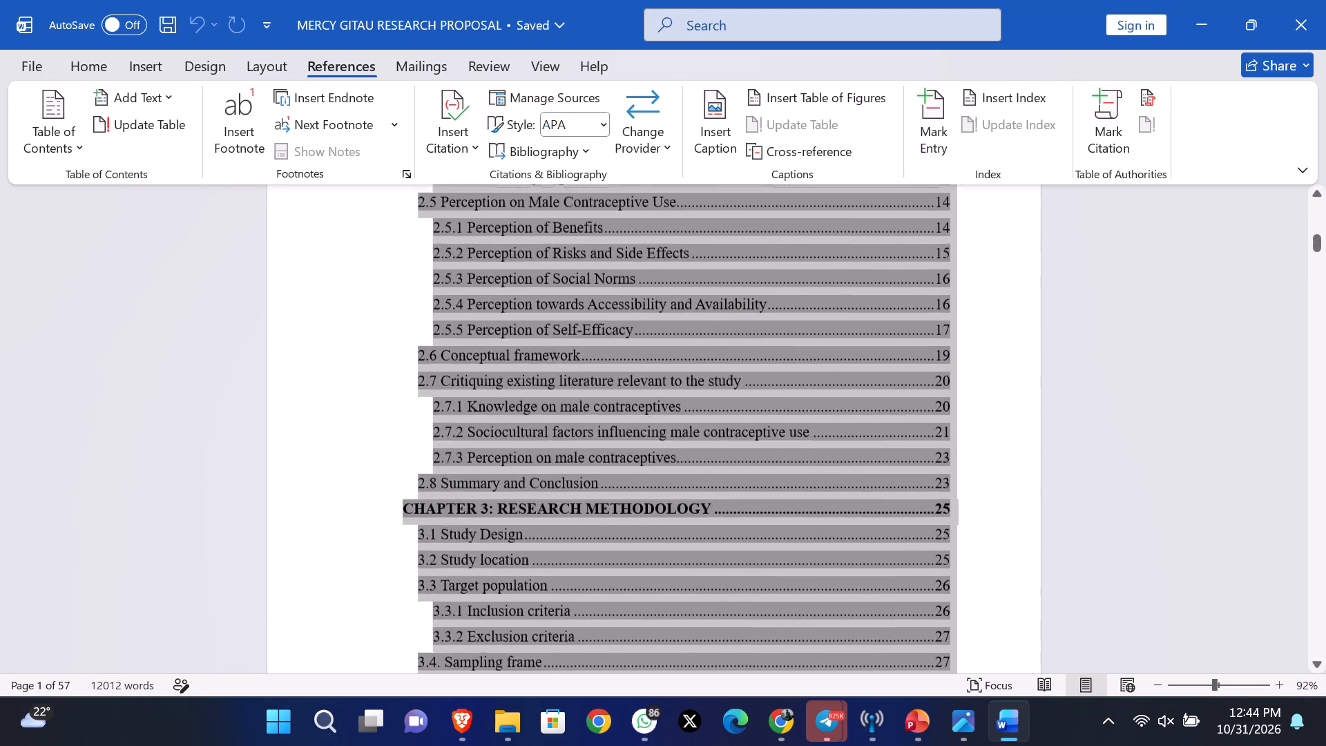
drag(723, 741, 658, 439)
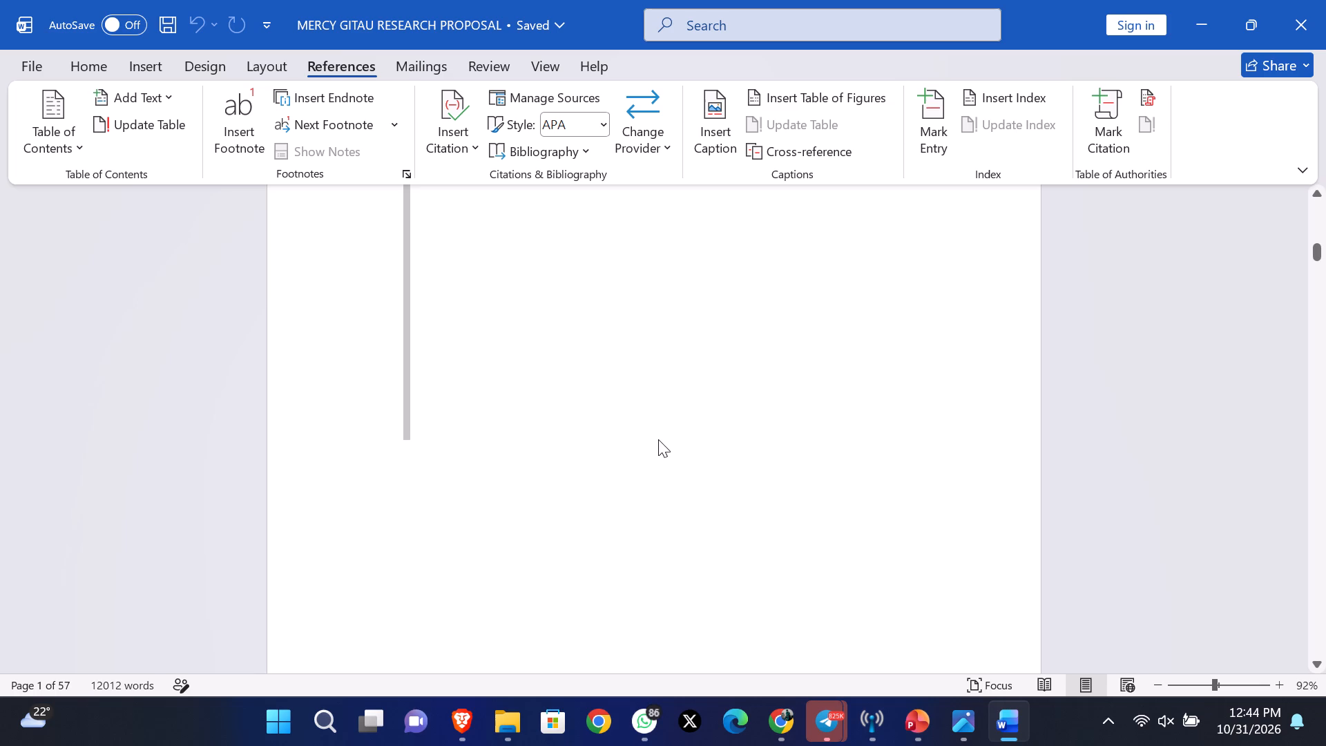
key(BackSpace)
Review the front matter from the title page through the declaration, acknowledgement and abstract to the emptied contents page.
scroll(704, 410, up, 7)
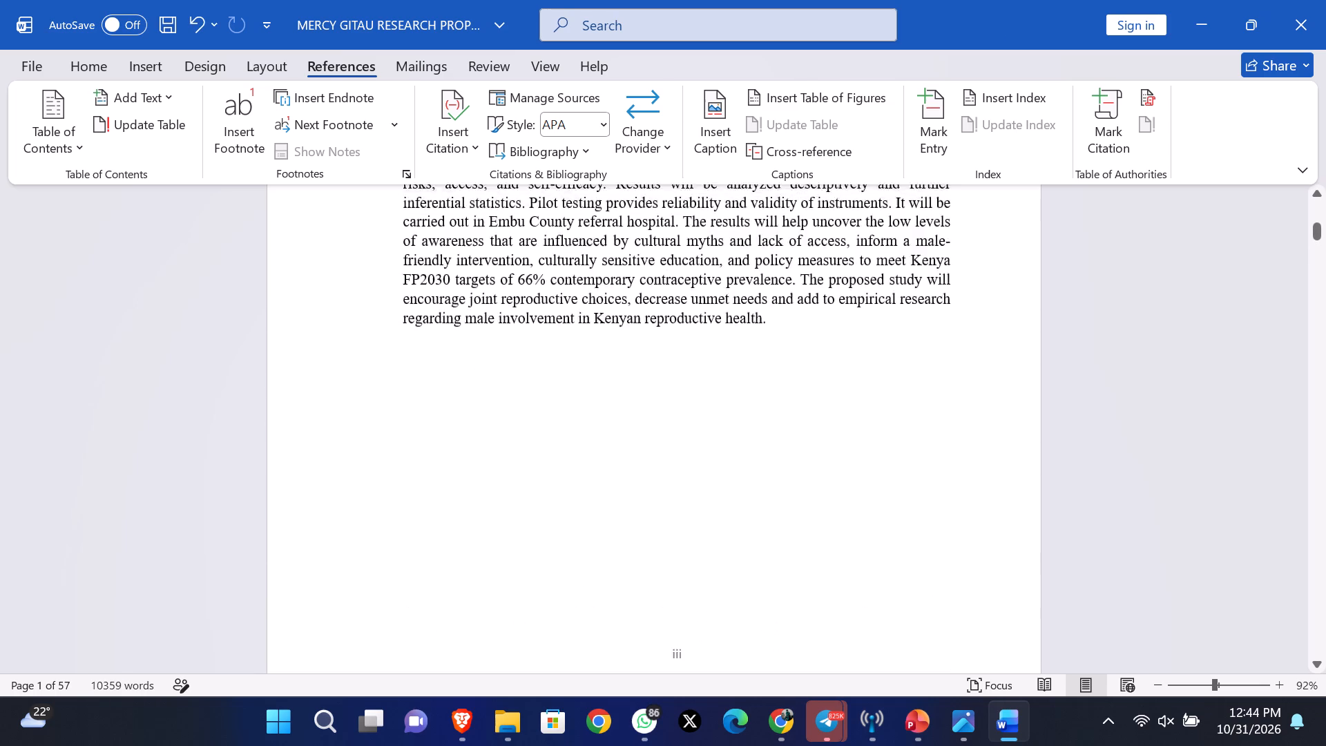
scroll(704, 410, up, 8)
scroll(704, 410, down, 3)
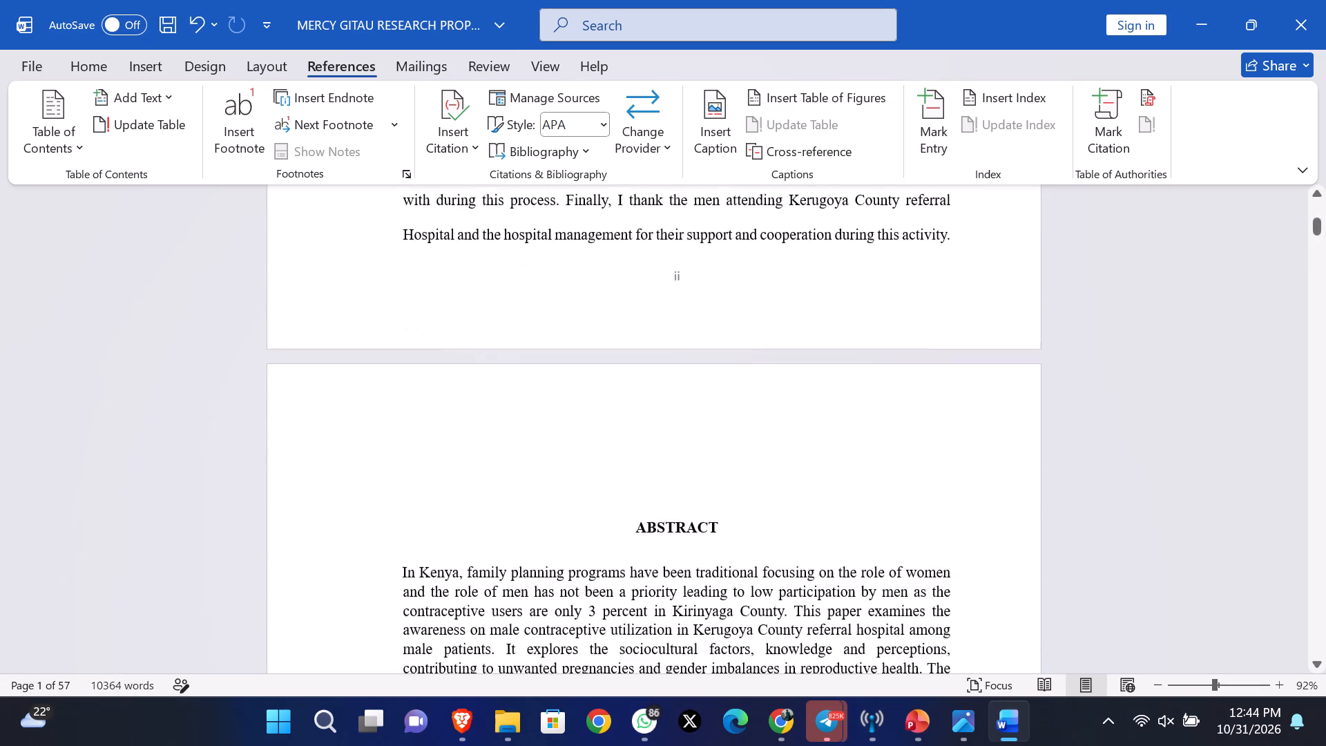
scroll(704, 410, down, 12)
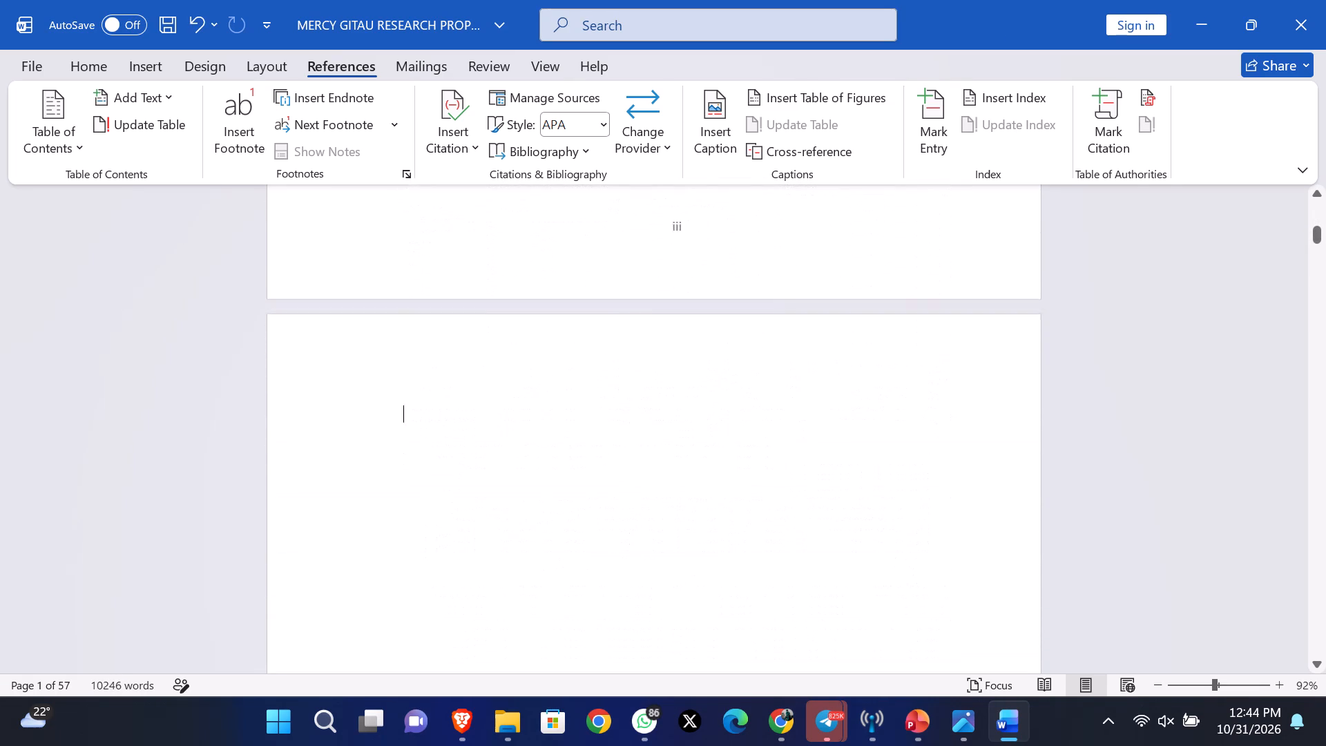
scroll(704, 410, down, 4)
scroll(704, 410, up, 8)
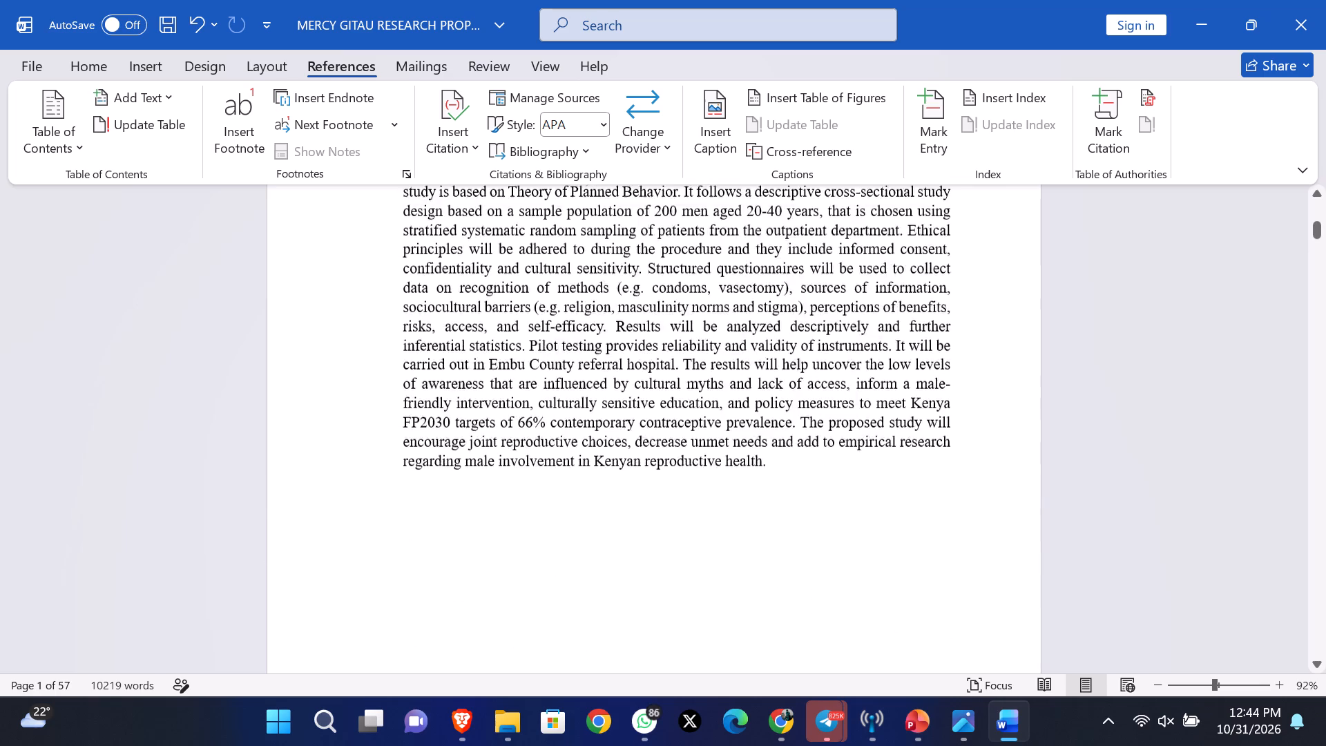
scroll(704, 410, up, 10)
scroll(704, 410, down, 5)
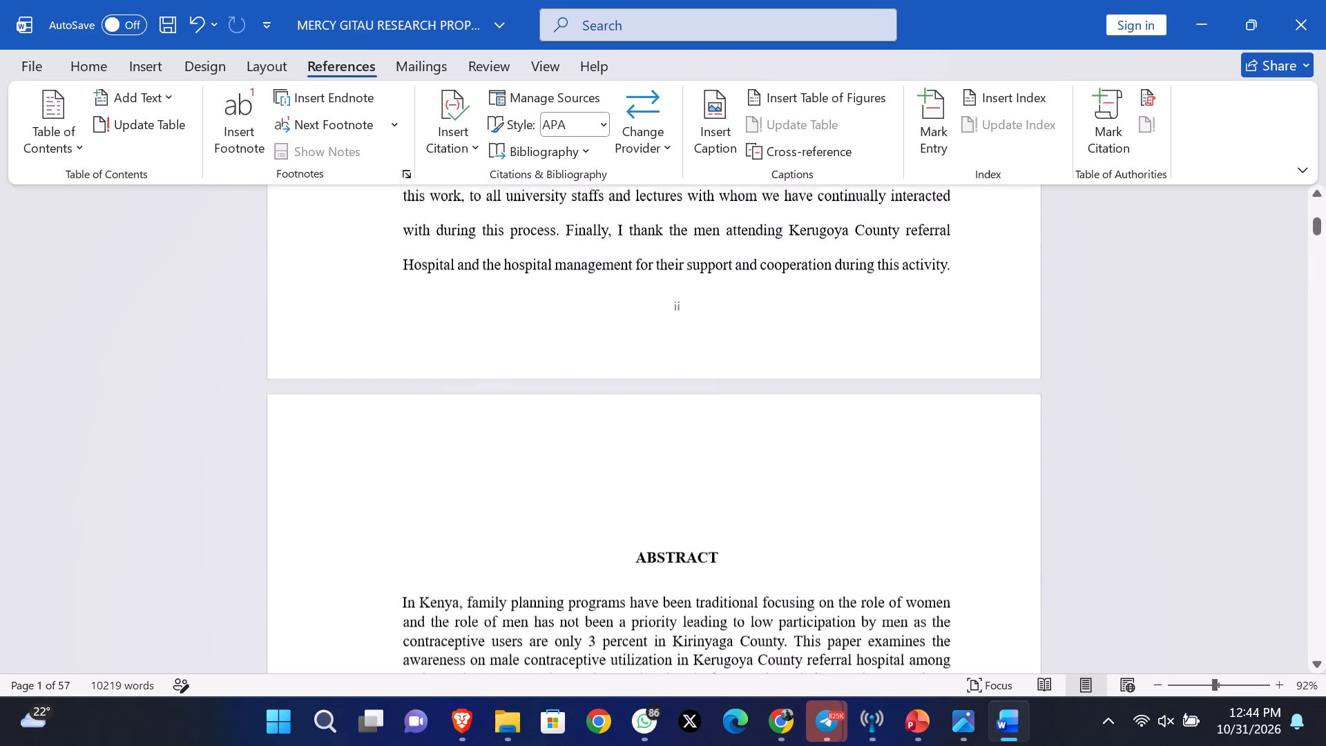
scroll(704, 410, down, 5)
scroll(704, 410, up, 3)
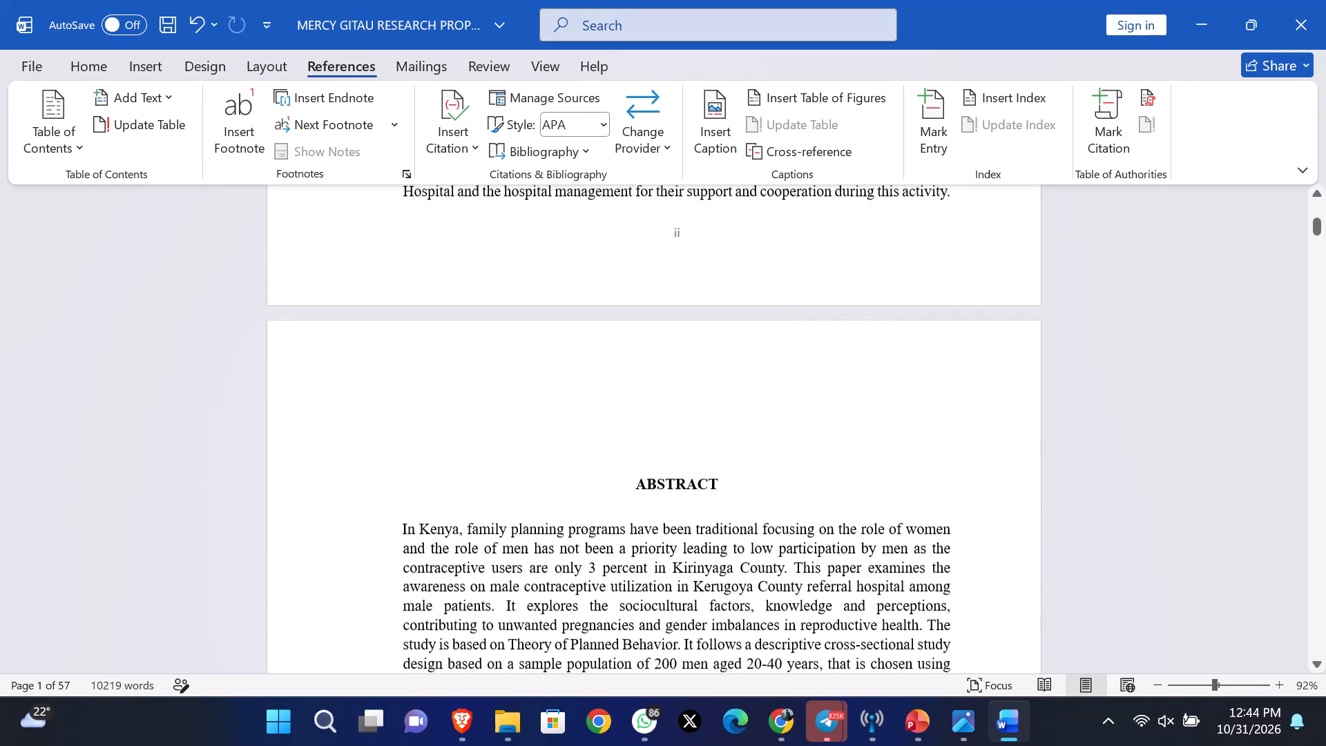
scroll(704, 410, up, 6)
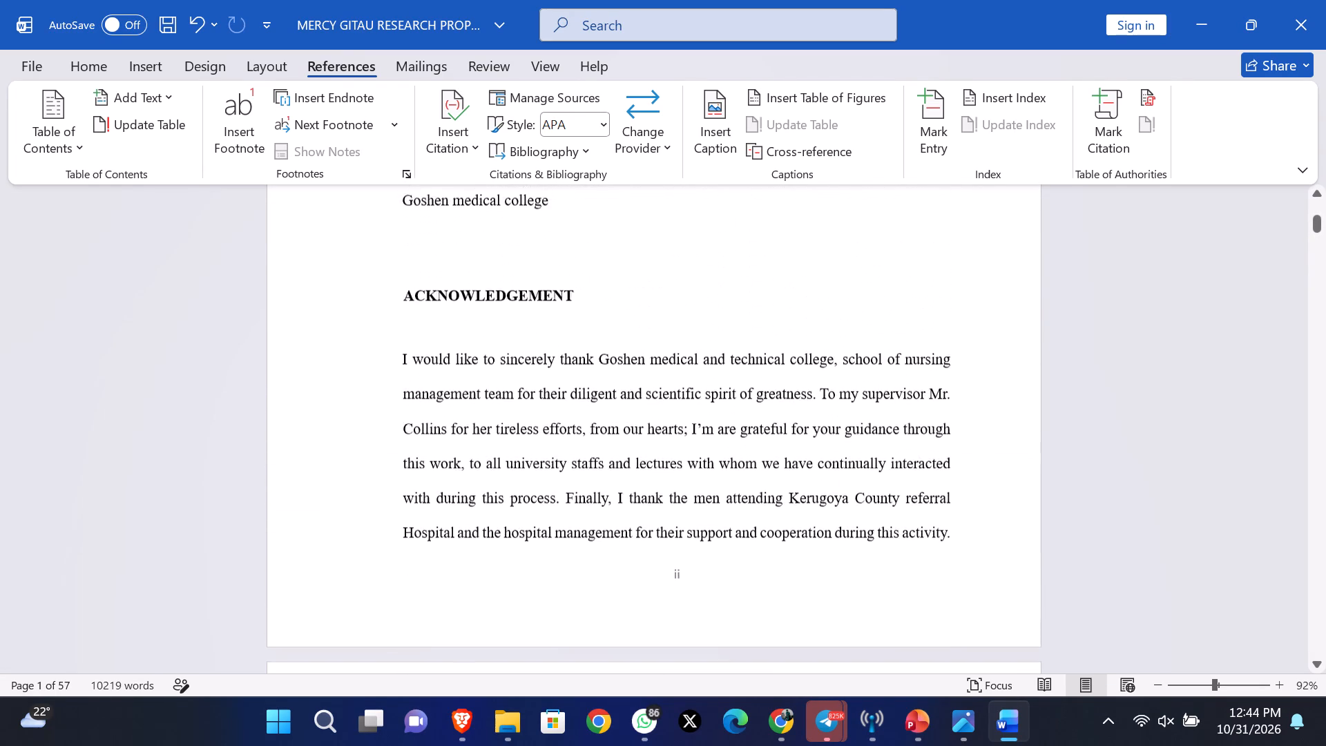
scroll(704, 410, up, 13)
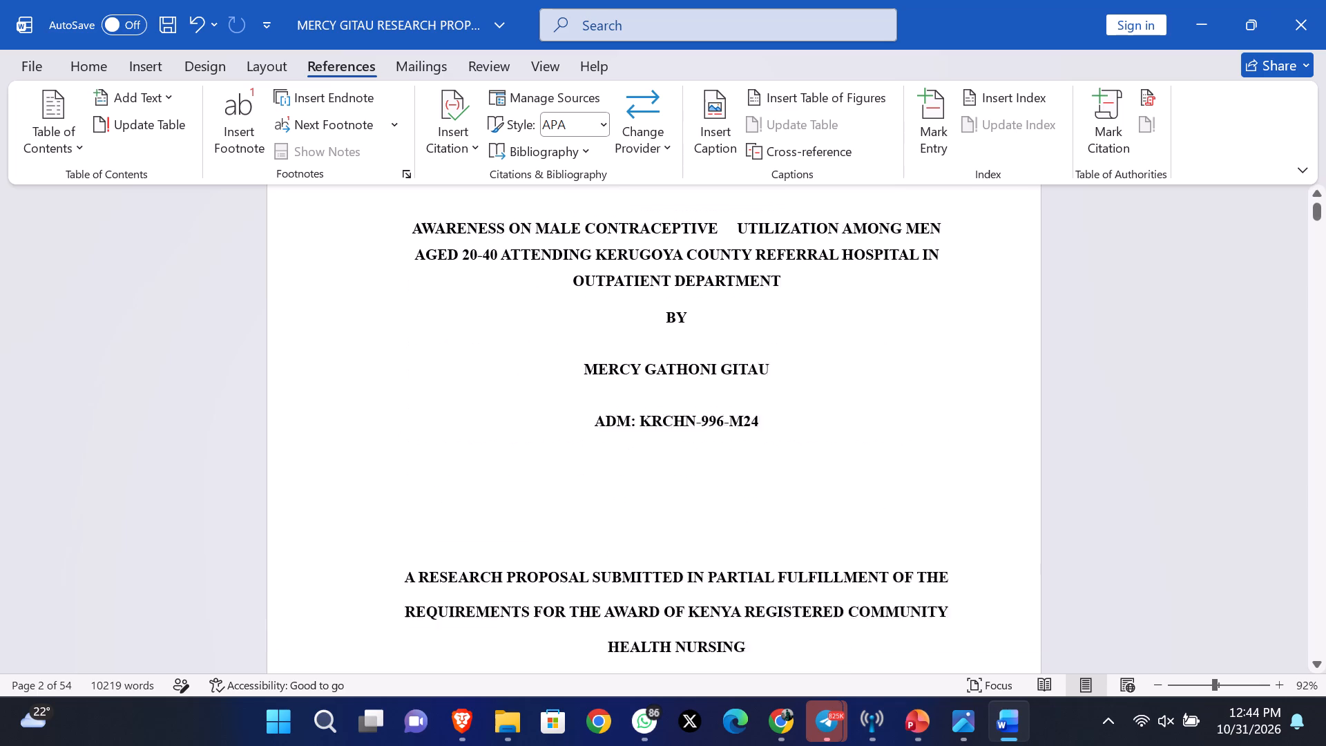
scroll(704, 410, up, 1)
scroll(704, 410, down, 9)
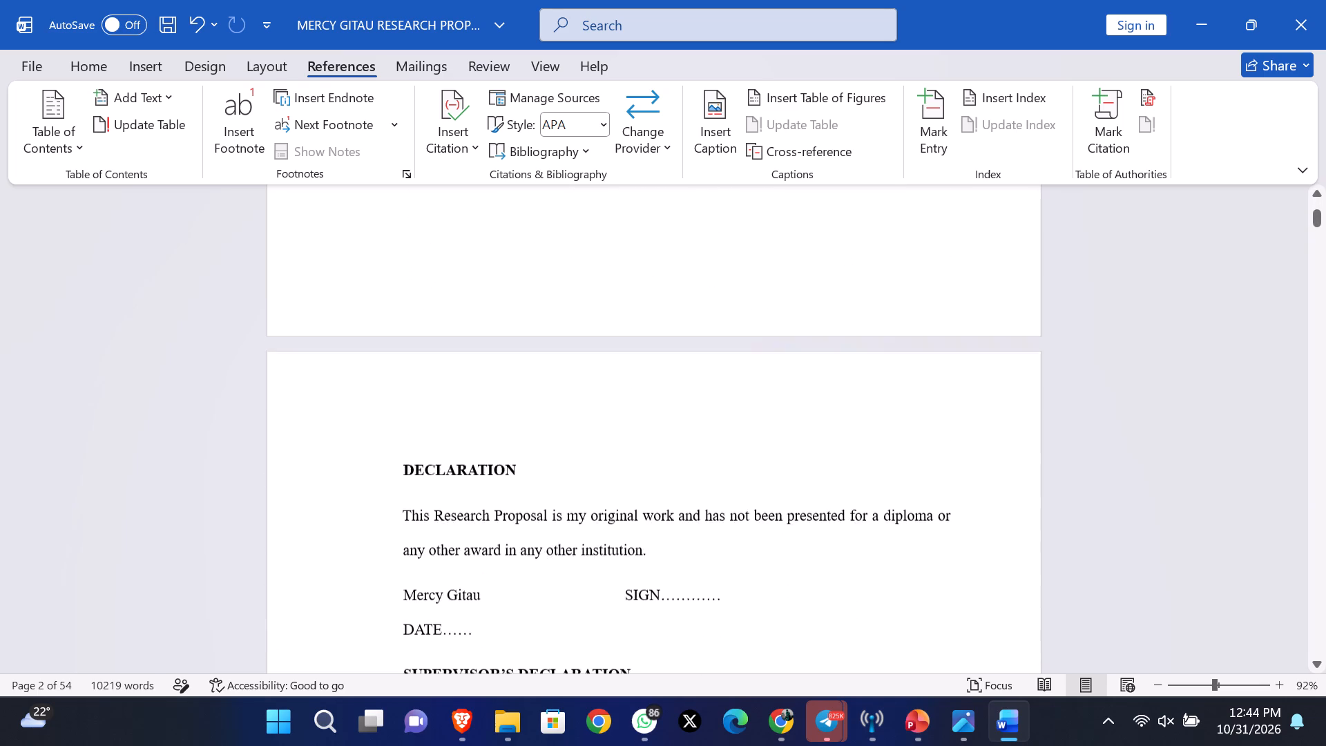
scroll(704, 410, down, 8)
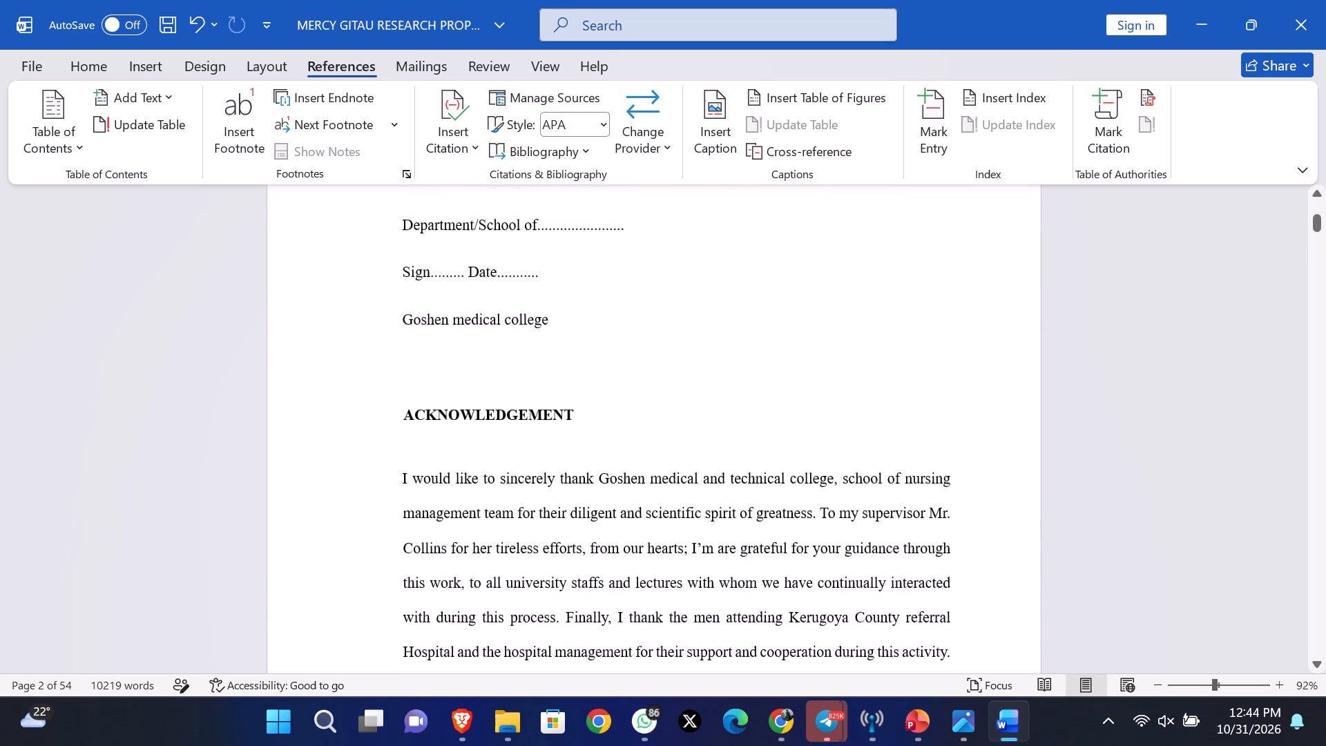
scroll(704, 410, down, 1)
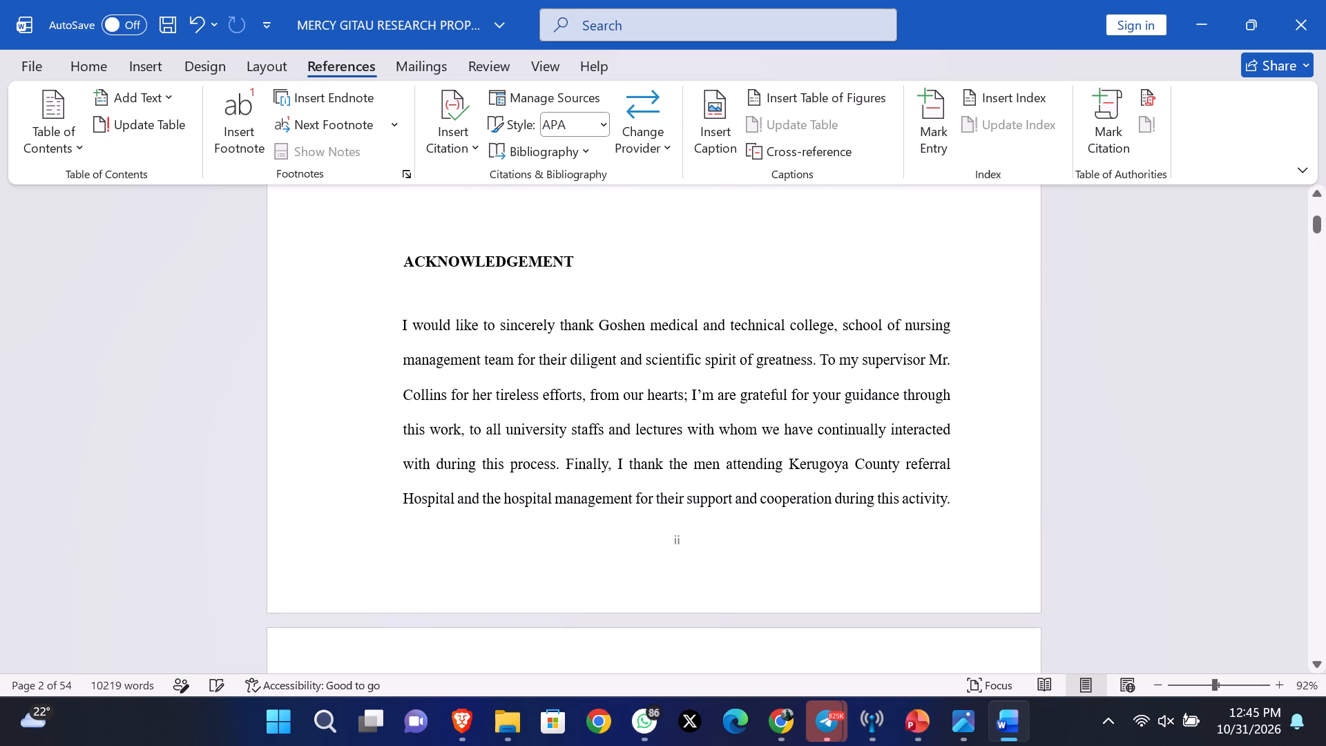
scroll(704, 410, down, 1)
scroll(790, 388, down, 2)
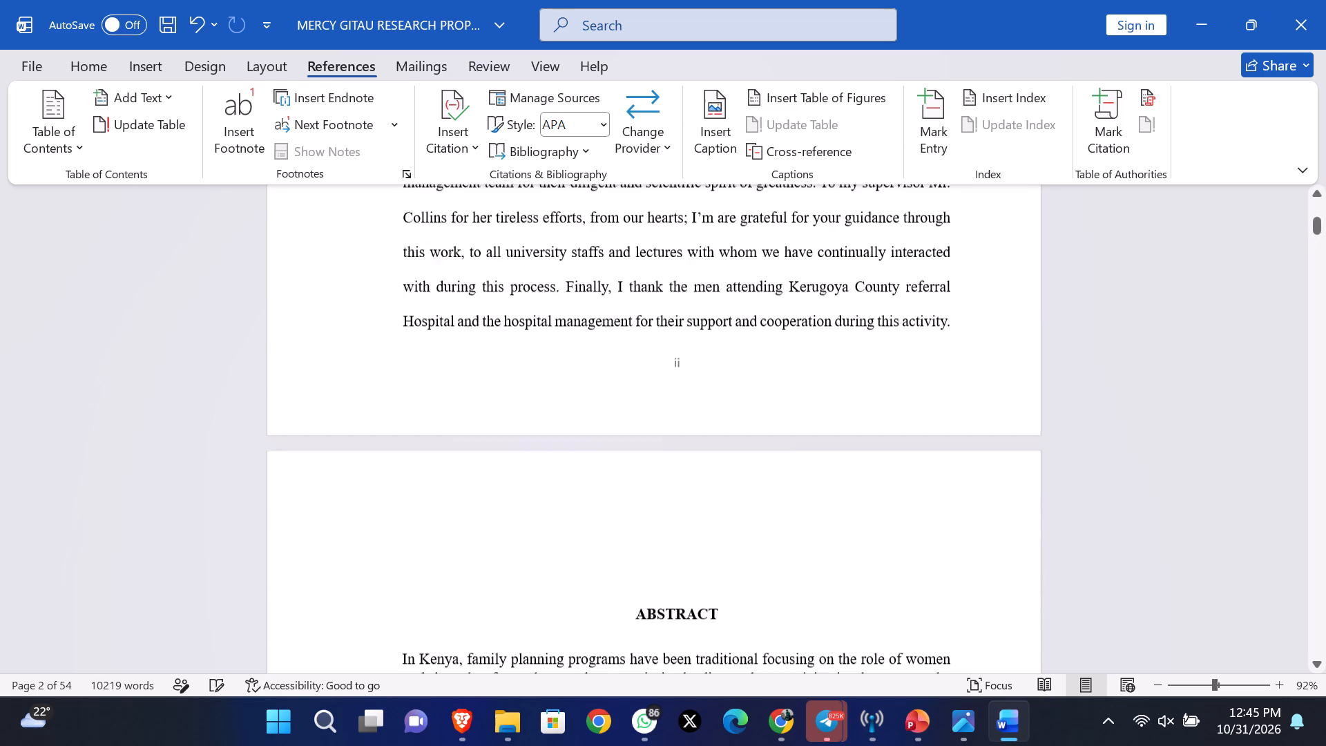
scroll(790, 388, down, 3)
scroll(790, 388, up, 1)
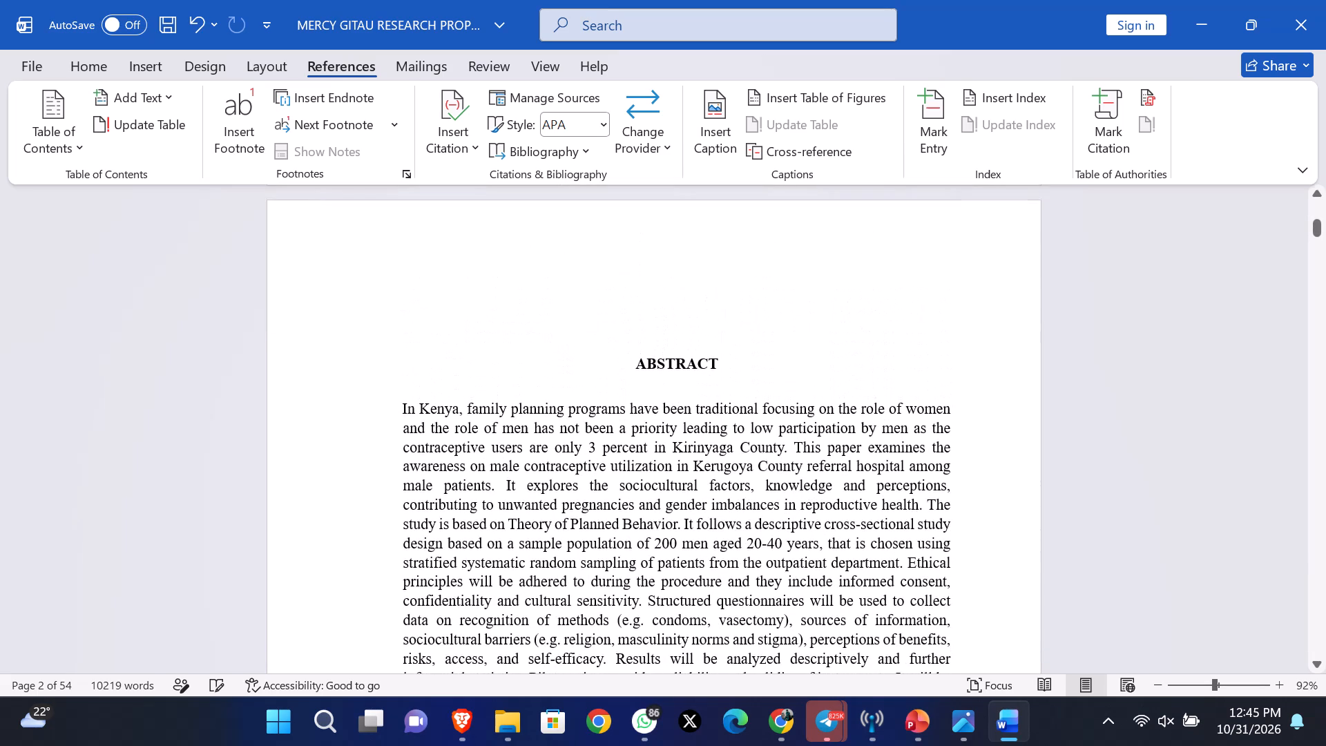
Lower the screen brightness and return to the document.
click(1173, 745)
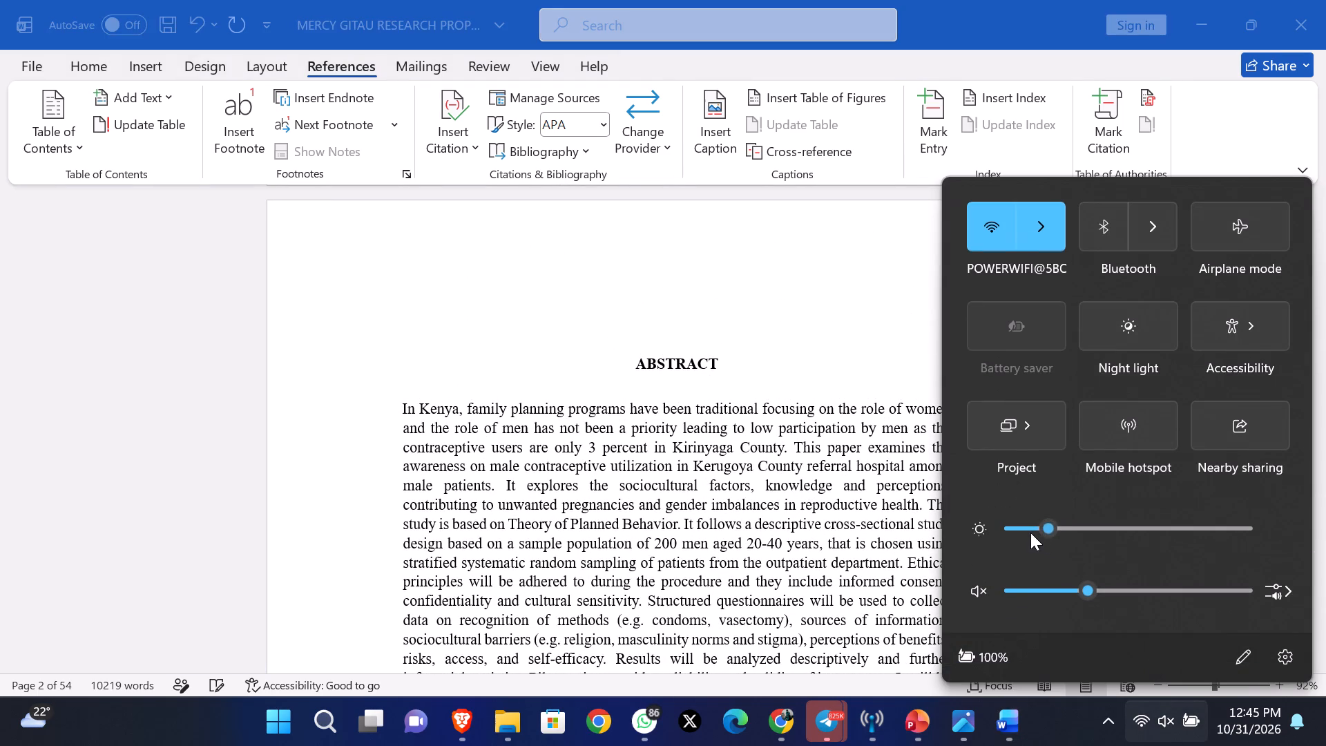
click(1030, 533)
click(1038, 530)
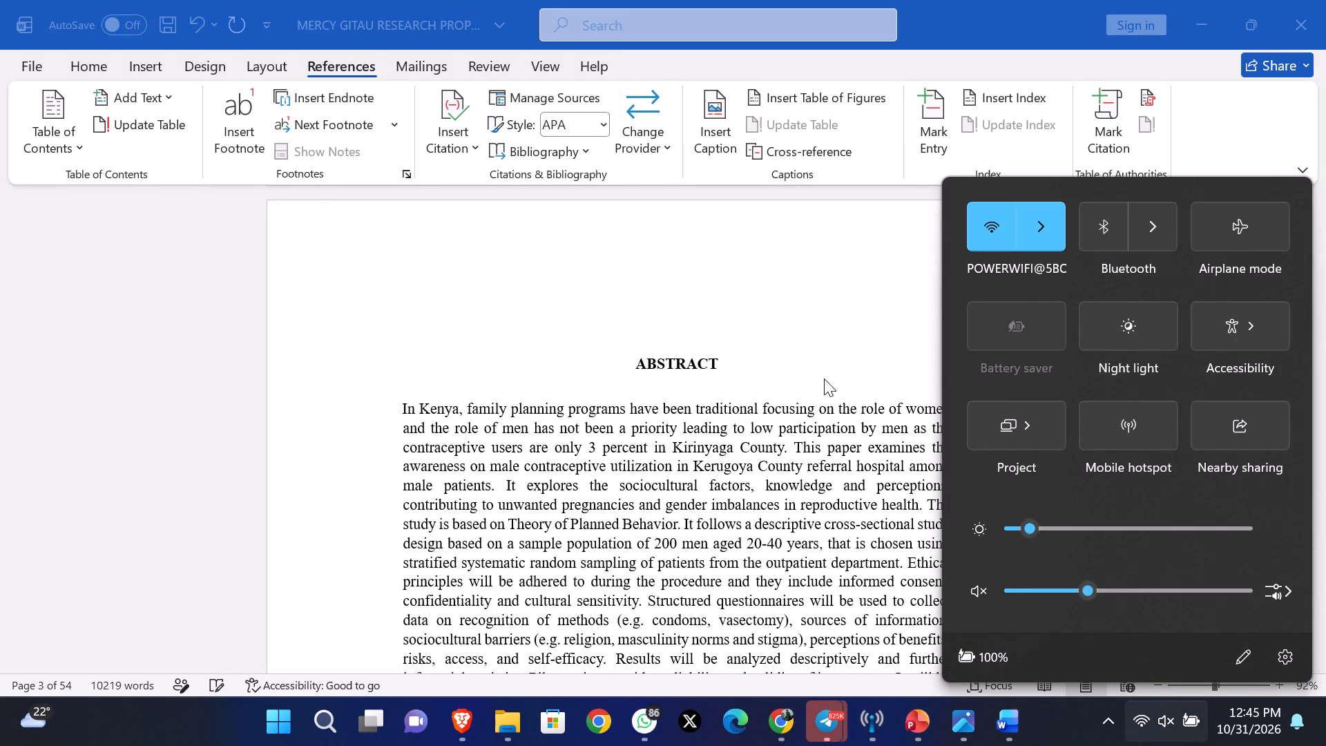
click(824, 379)
Add a bold "Table of contents" heading on the blank page after the abstract, with a new line below it.
scroll(771, 345, down, 7)
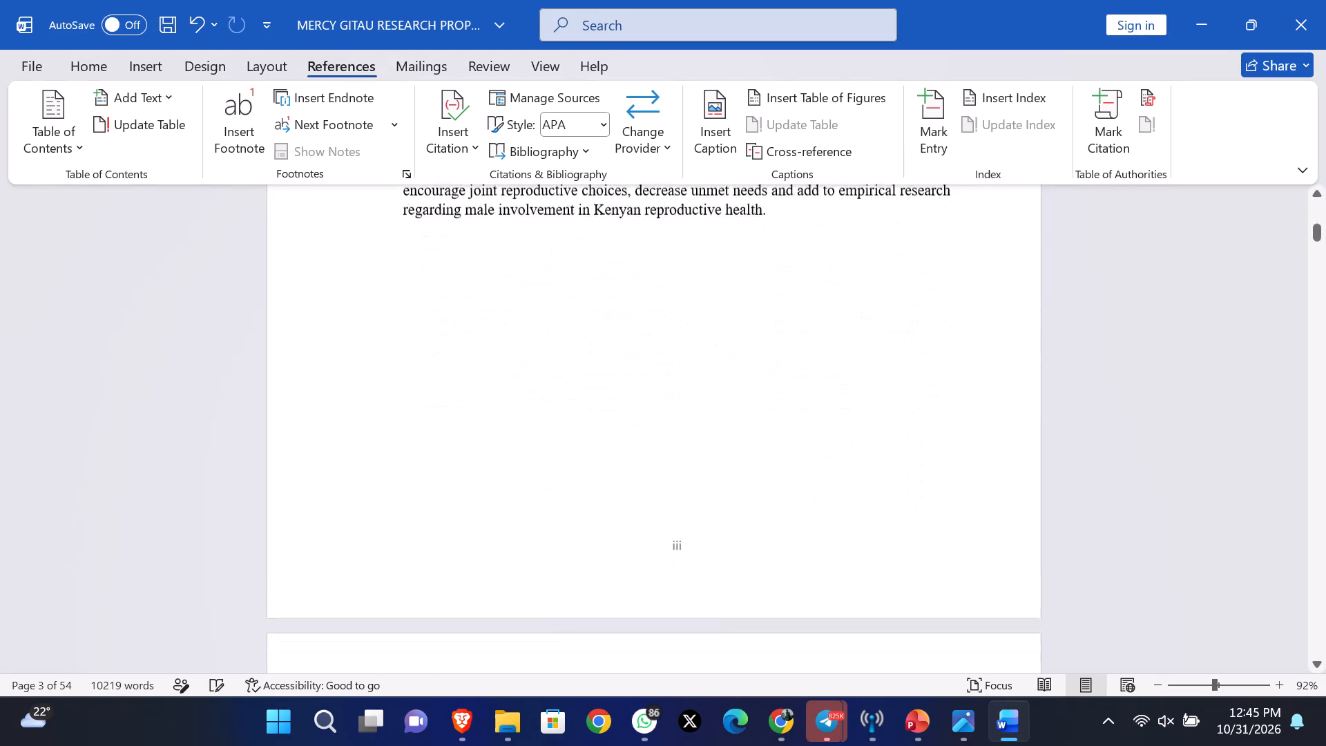
scroll(771, 345, down, 3)
text(table of contents)
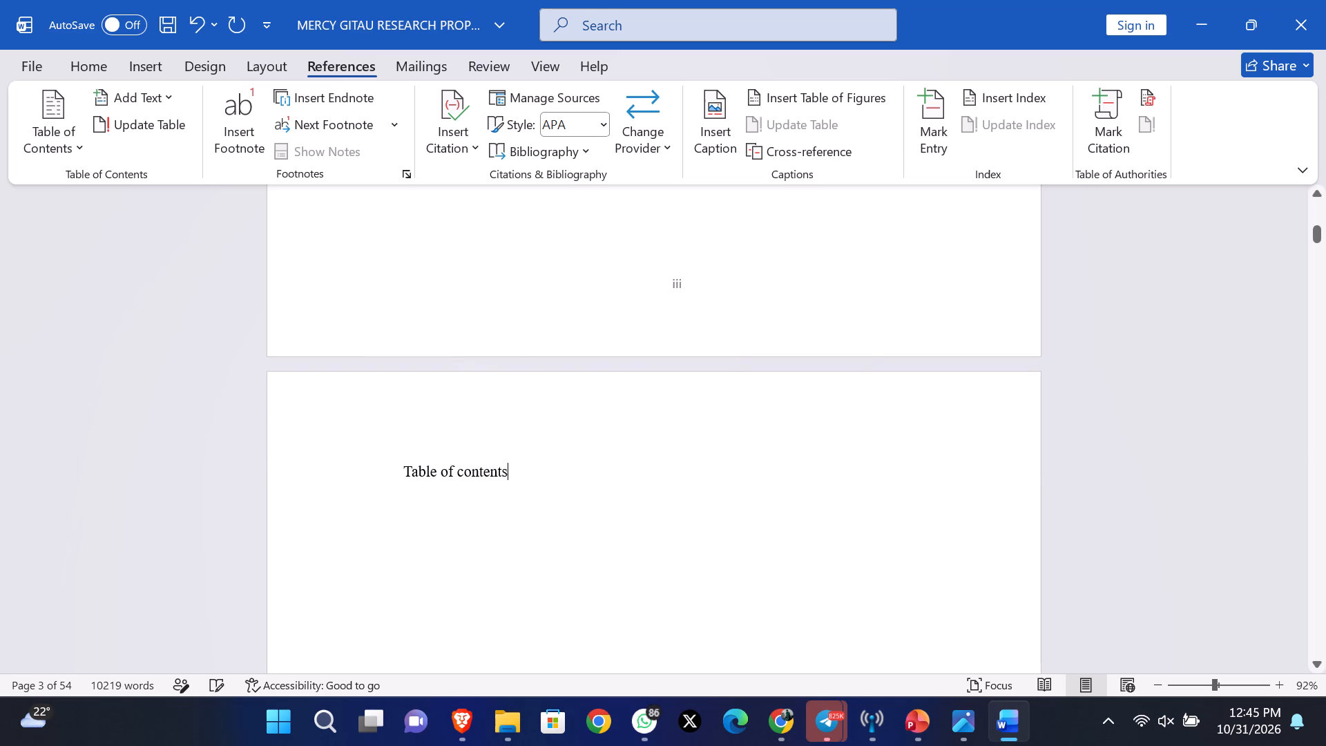
drag(522, 465, 421, 463)
key(ctrl+b)
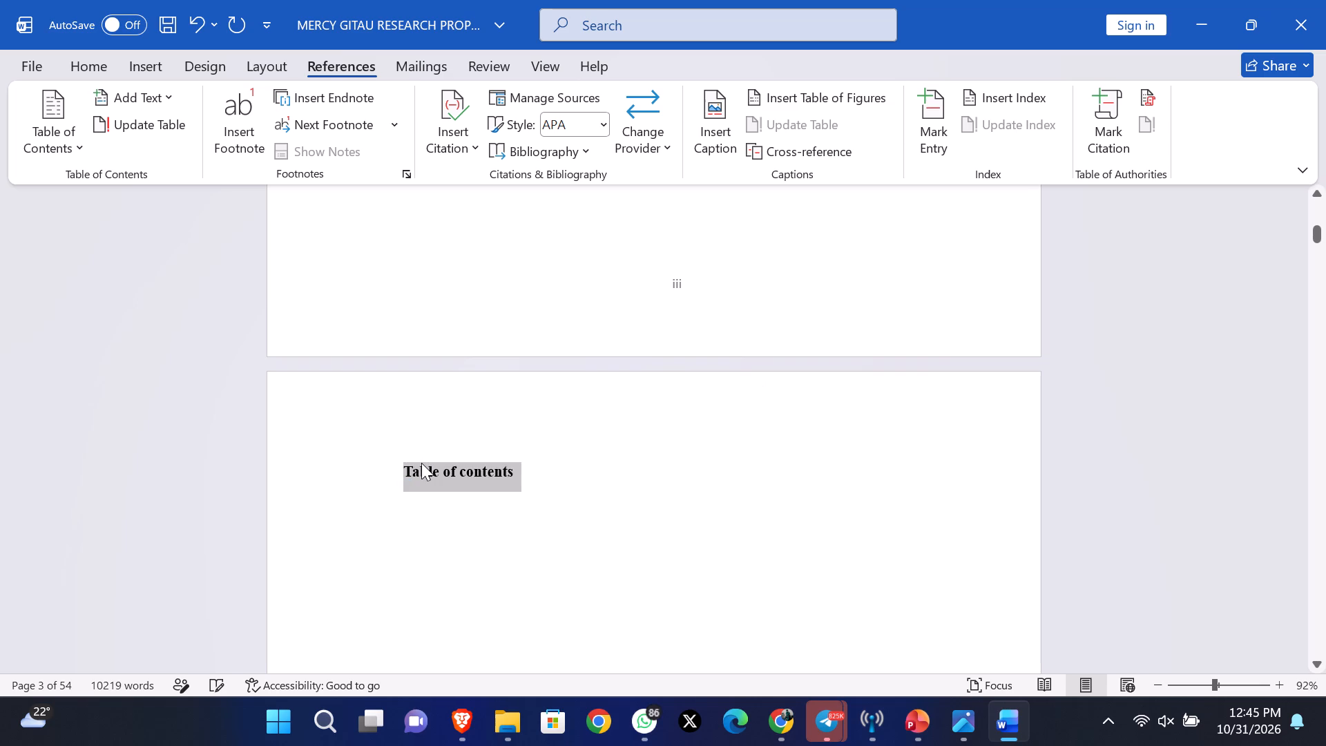
drag(614, 439, 566, 474)
click(566, 474)
key(Return)
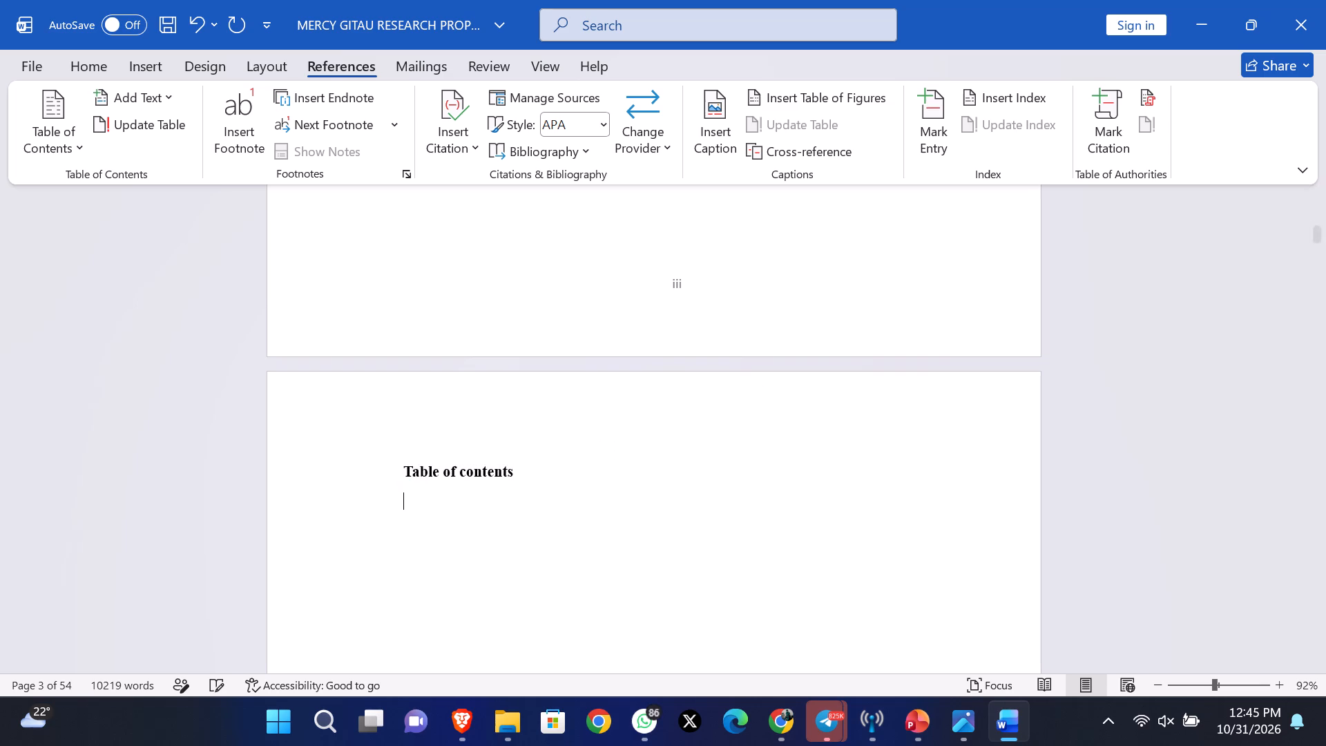
Apply the Normal style to the empty line below the "Table of contents" heading.
scroll(582, 410, down, 2)
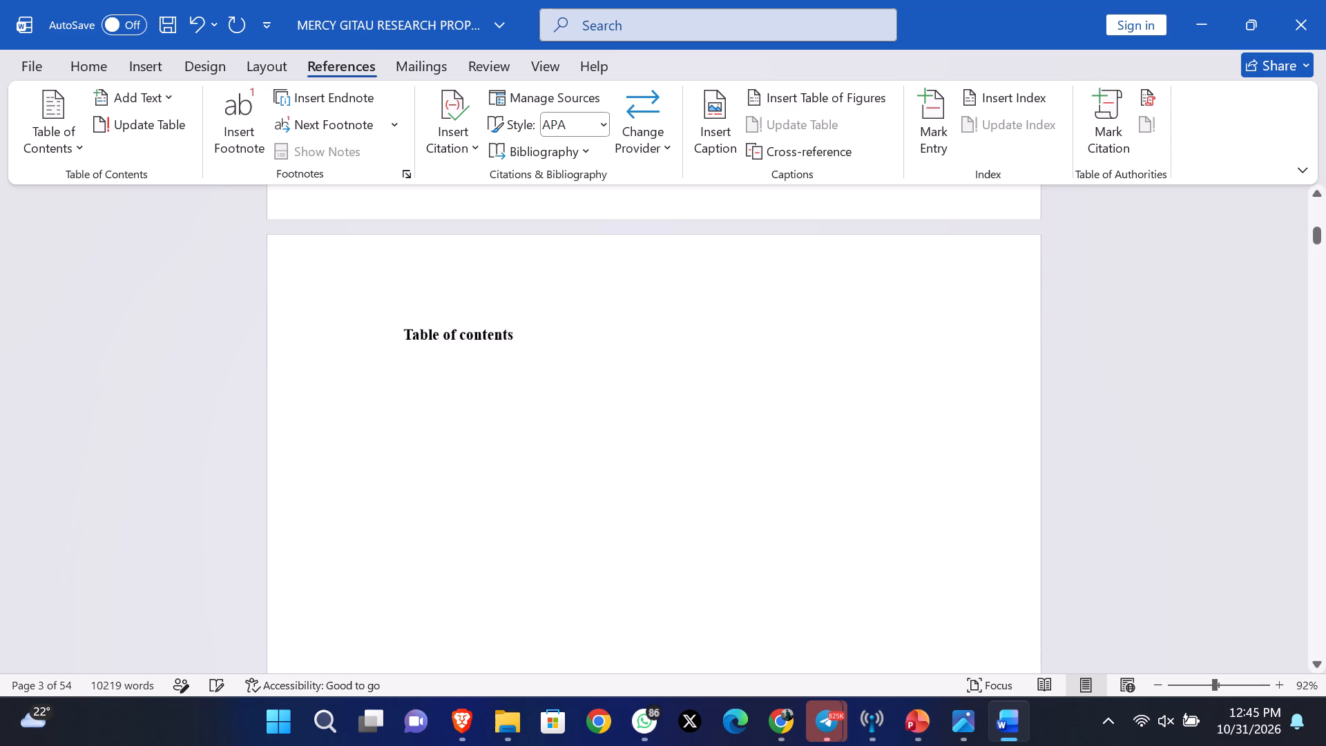
scroll(582, 410, up, 6)
click(90, 61)
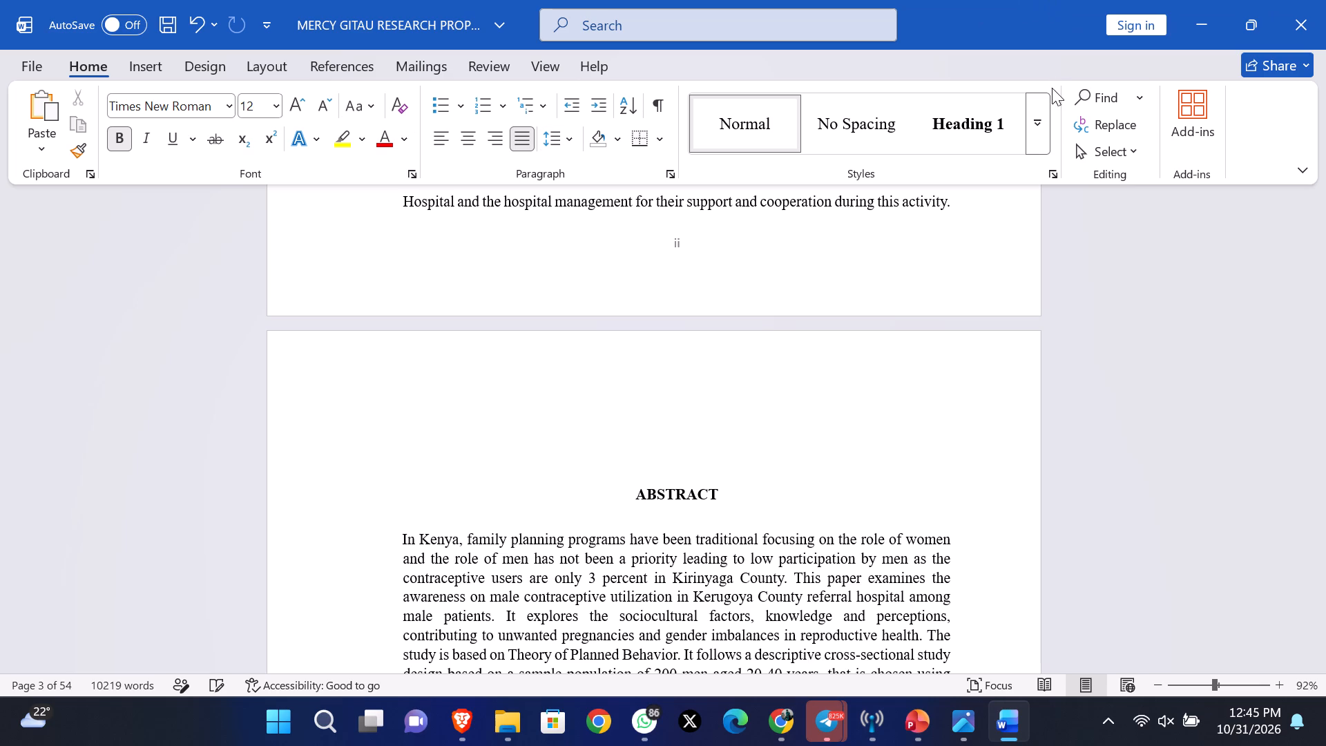
click(1030, 131)
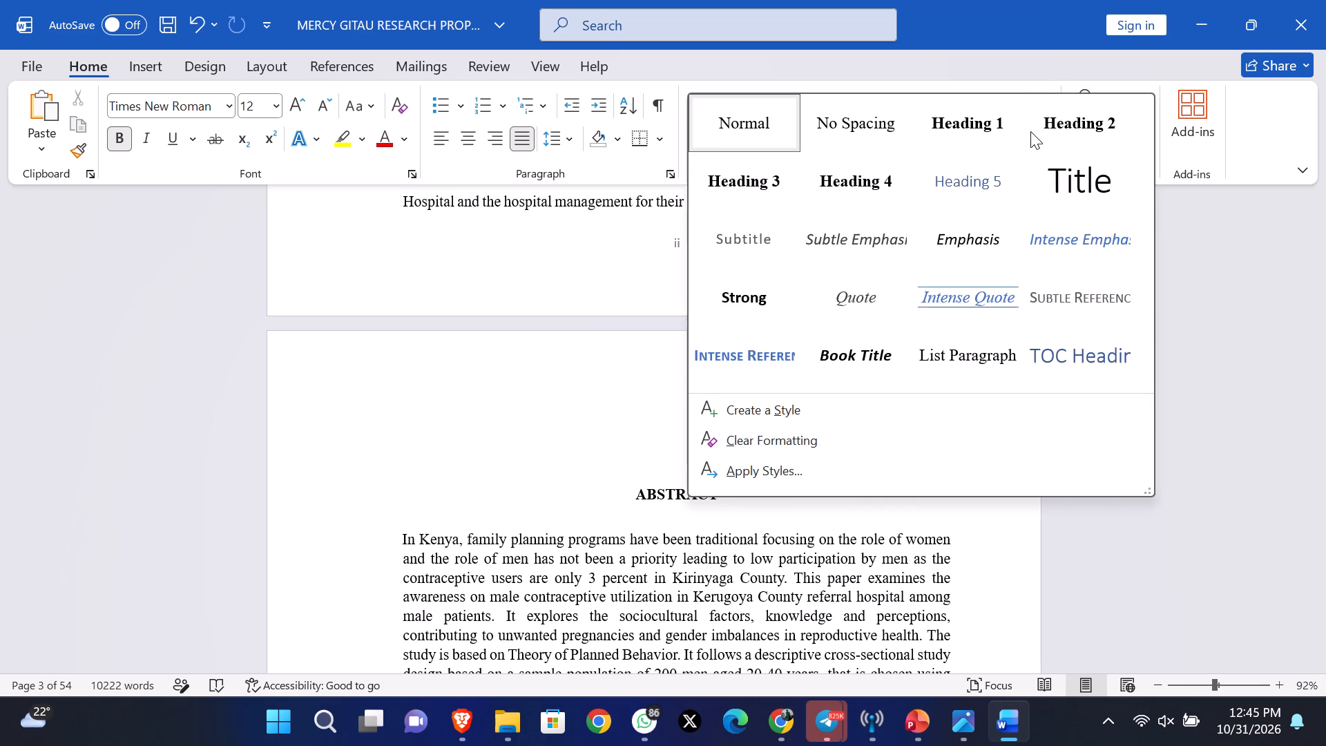
drag(990, 123, 769, 121)
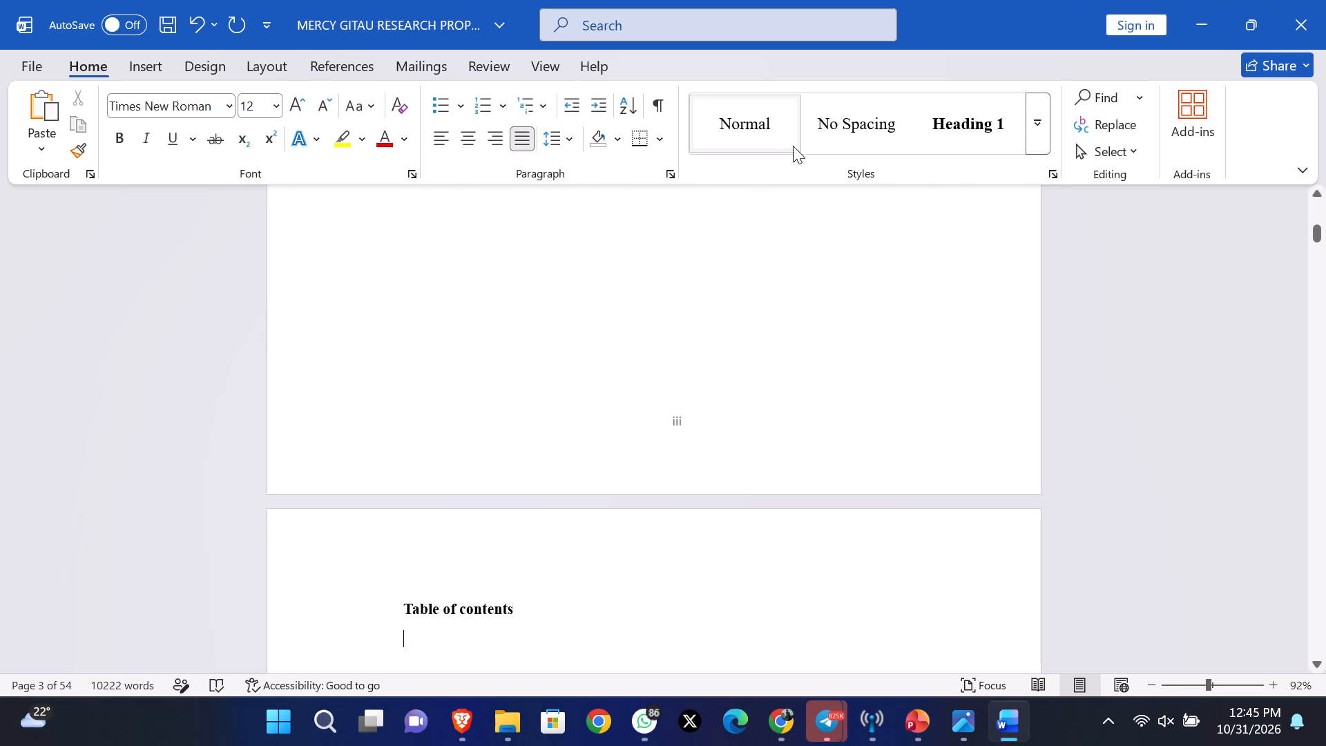
Remove the No Spacing style from the style gallery.
right_click(849, 131)
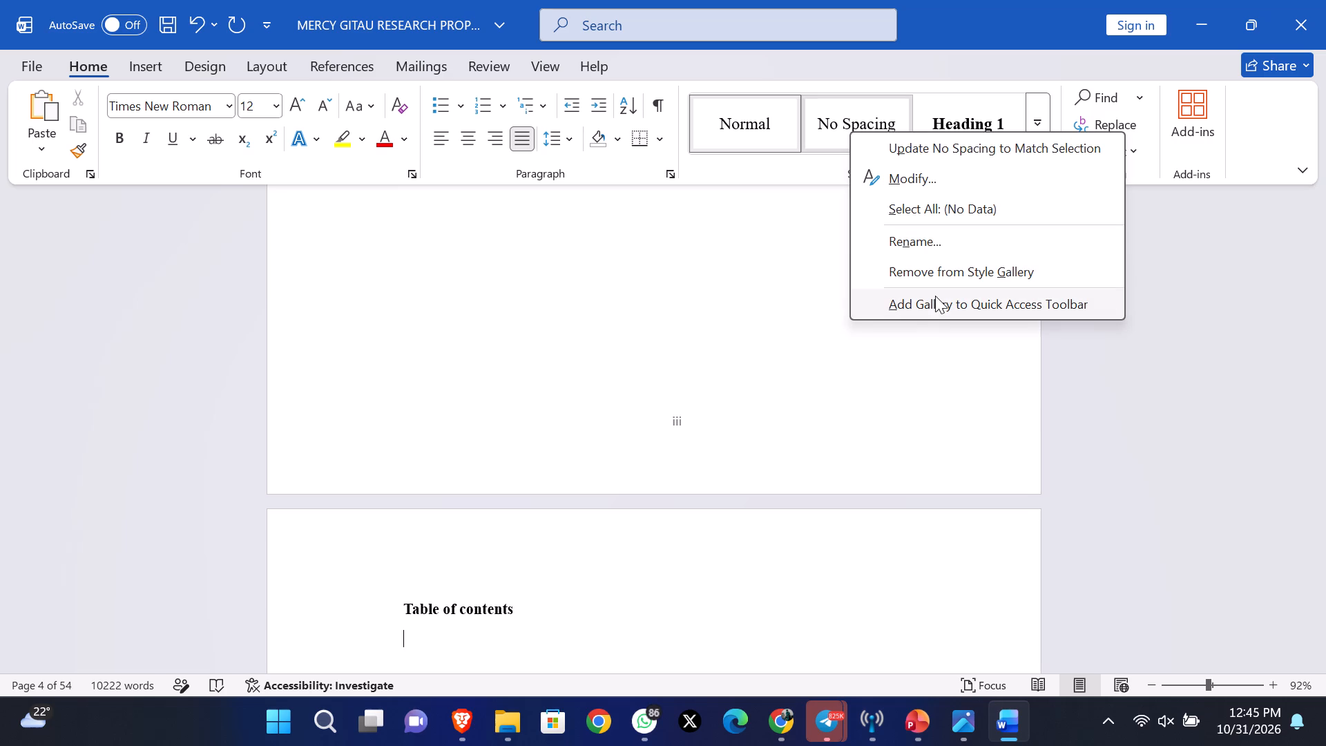
click(950, 269)
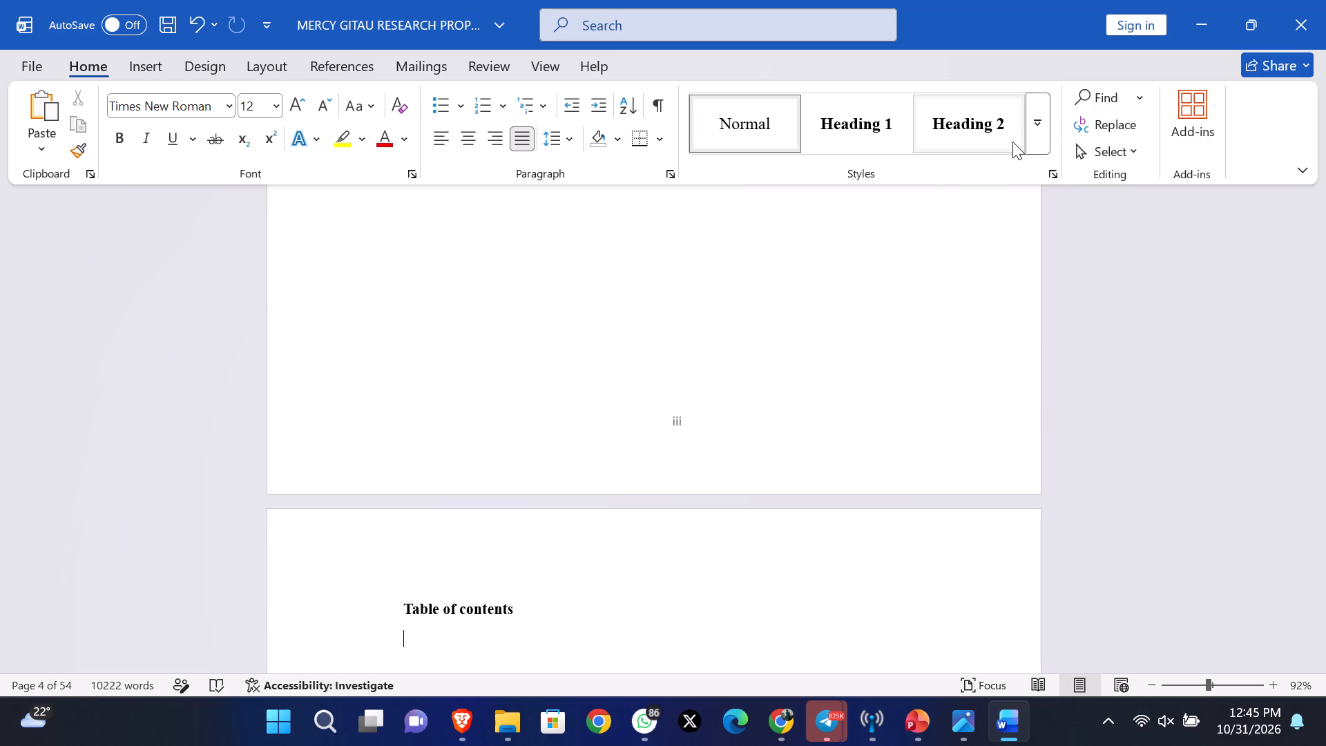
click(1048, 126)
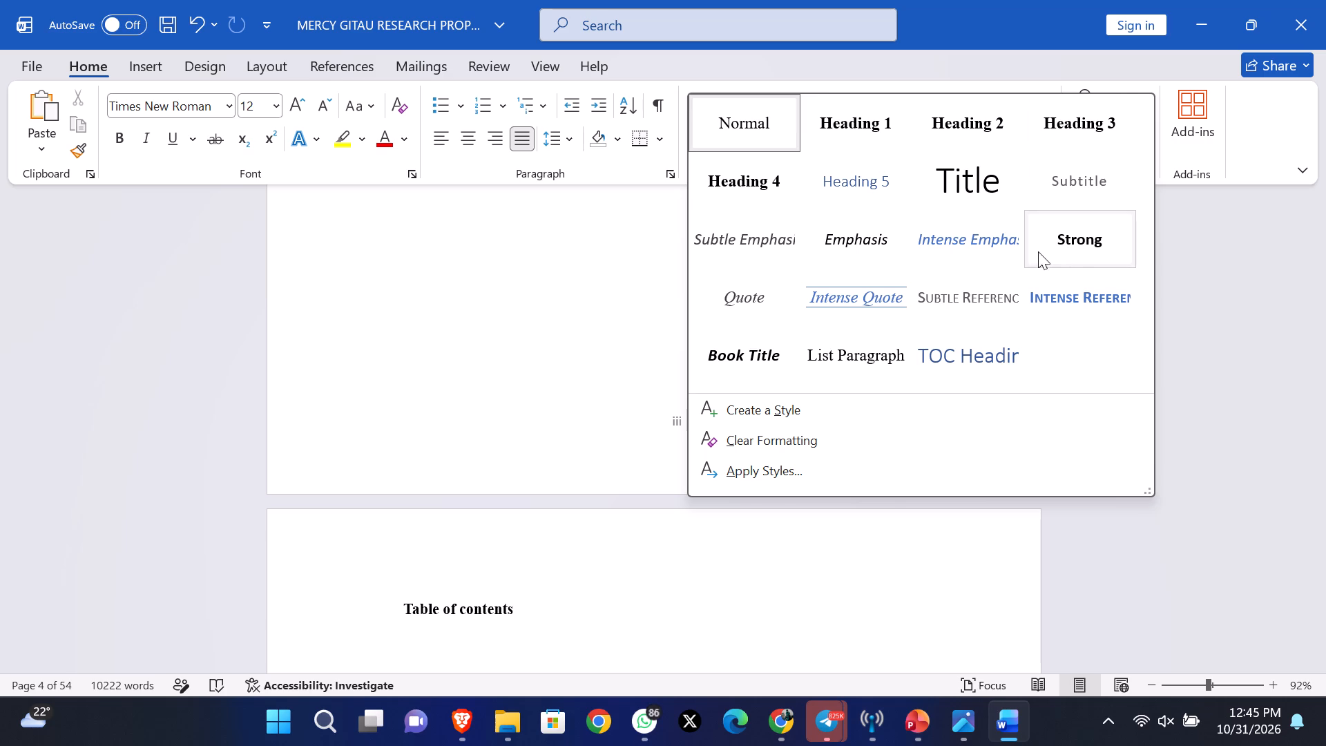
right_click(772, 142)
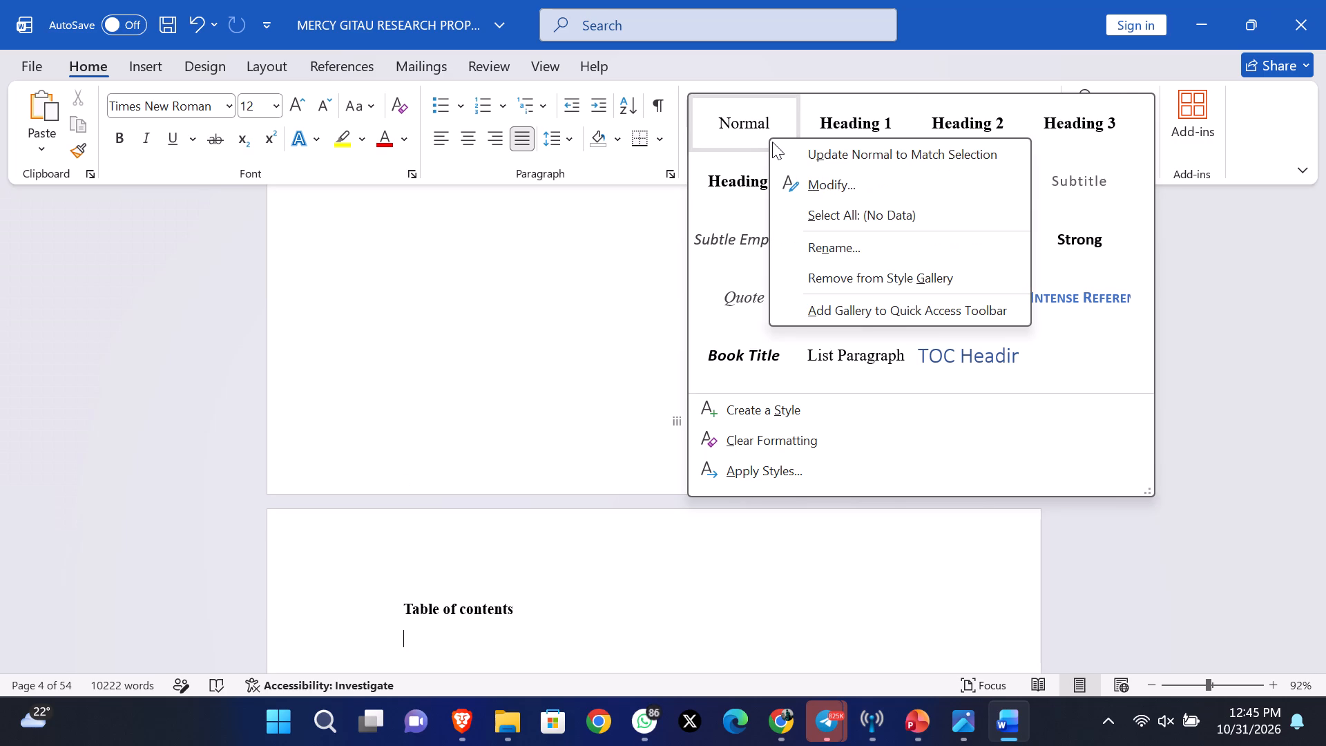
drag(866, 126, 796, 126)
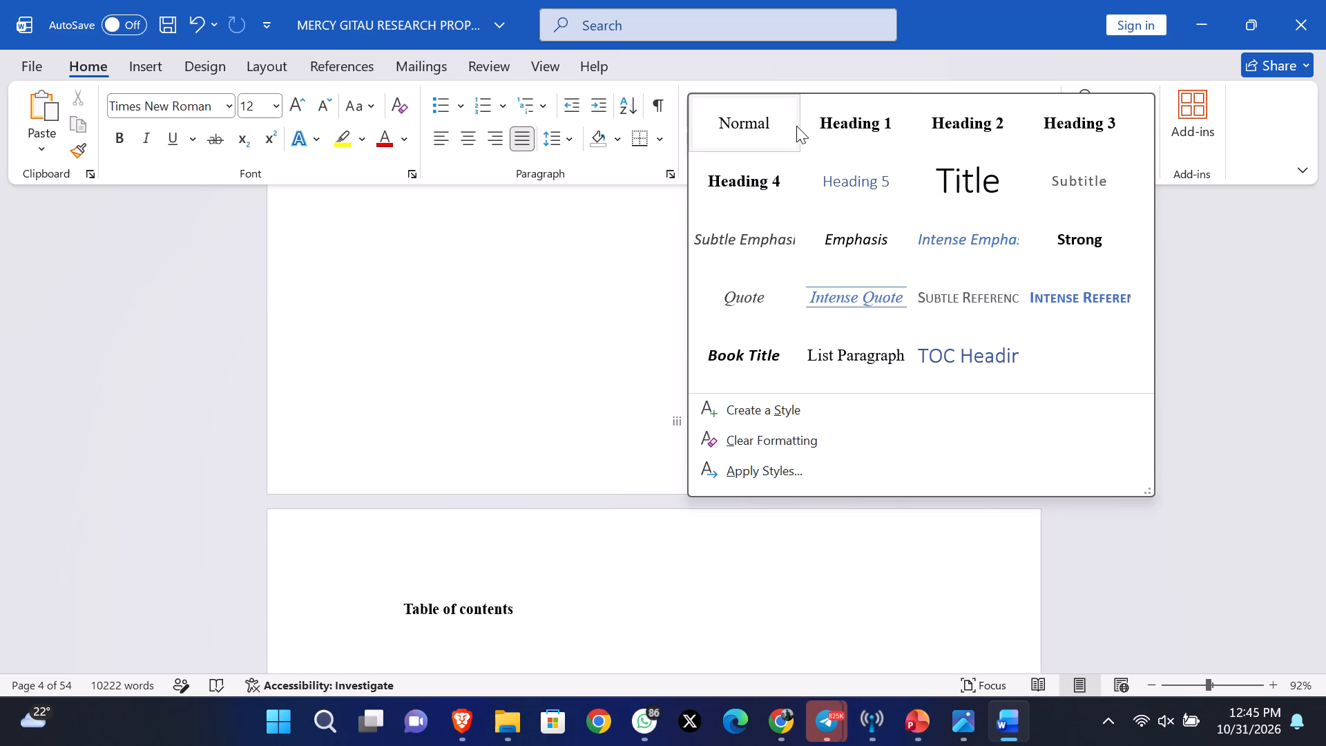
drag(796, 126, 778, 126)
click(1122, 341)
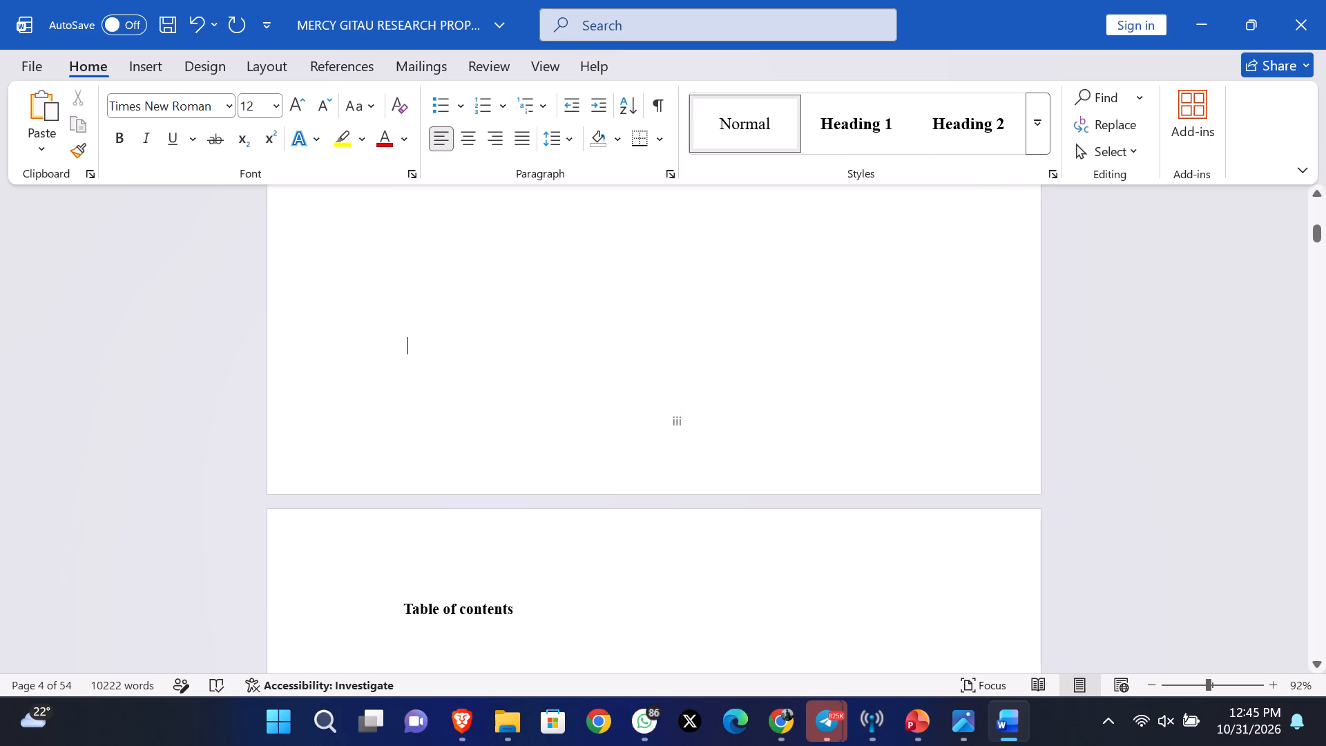
Apply the Heading 1 style to the DECLARATION heading on the page after the cover.
scroll(795, 382, down, 7)
scroll(795, 382, up, 11)
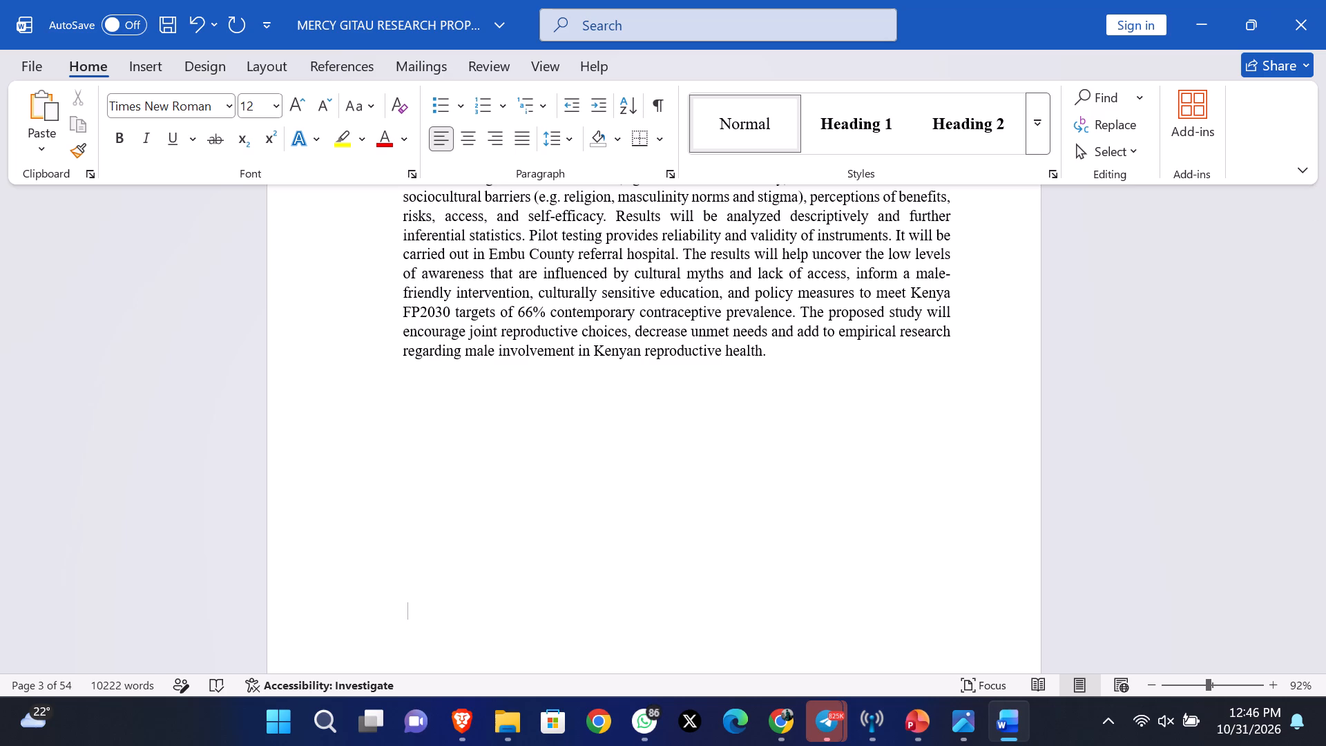
scroll(664, 403, up, 10)
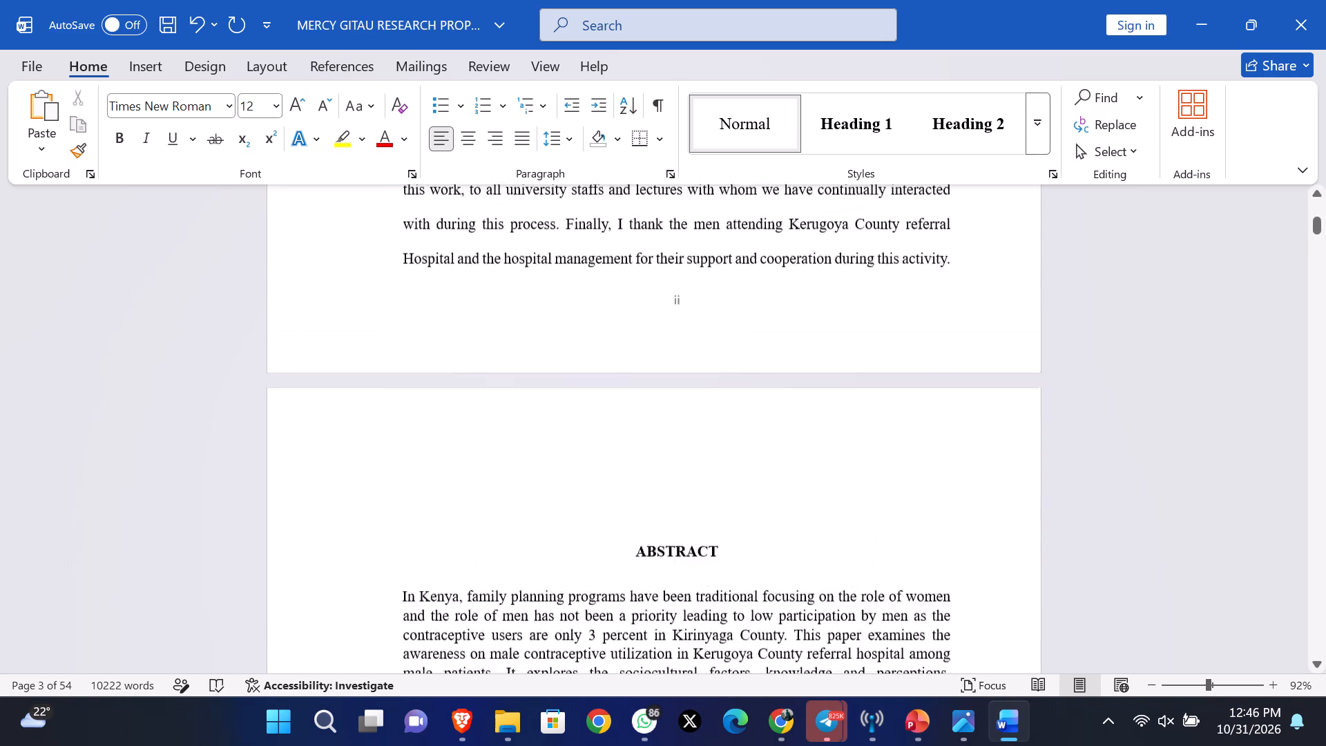
scroll(664, 403, up, 9)
scroll(664, 403, down, 1)
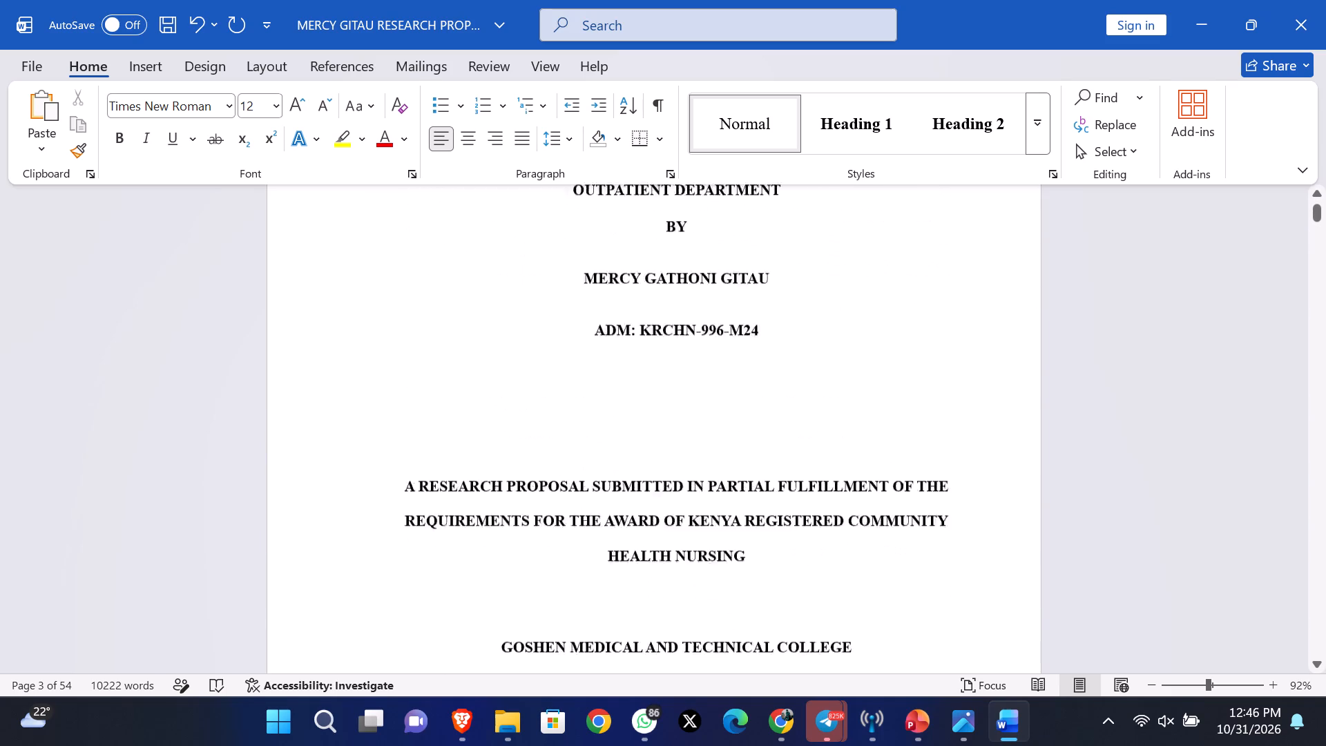
scroll(664, 403, down, 2)
scroll(883, 409, down, 4)
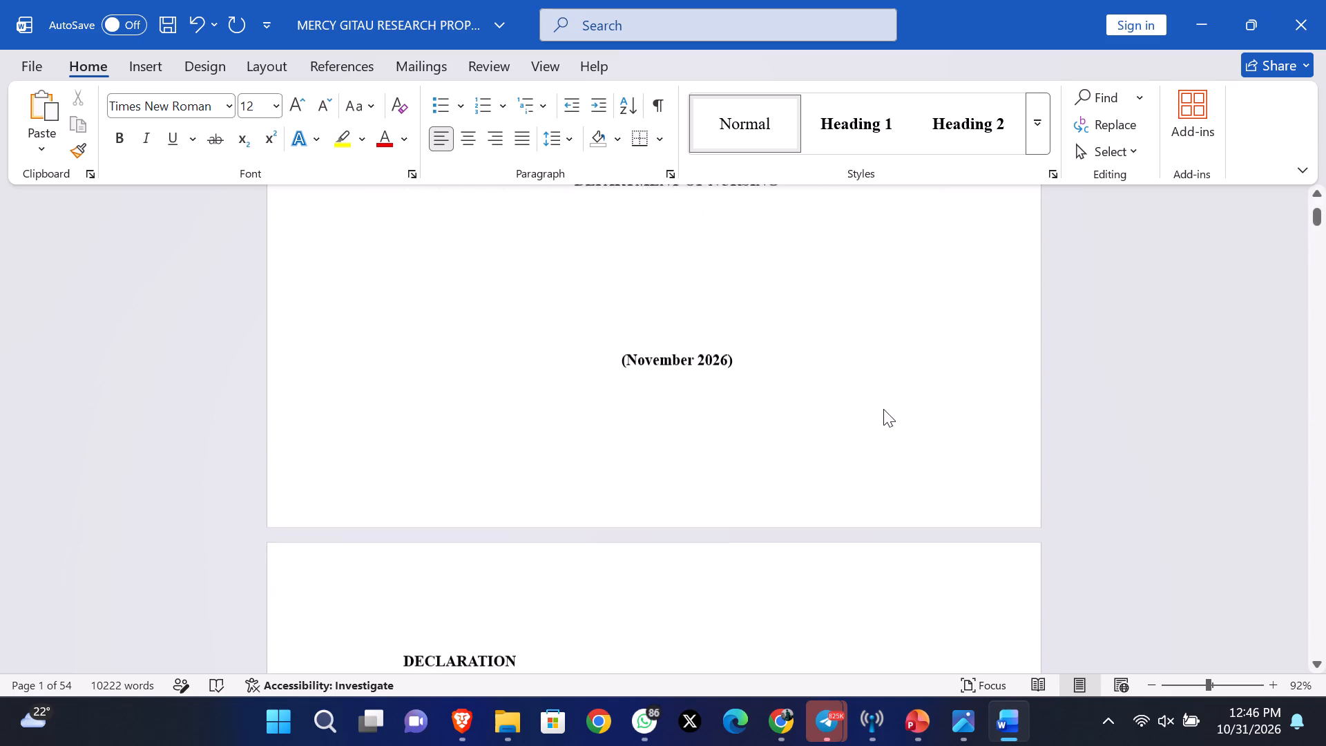
scroll(883, 409, down, 2)
drag(521, 388, 425, 384)
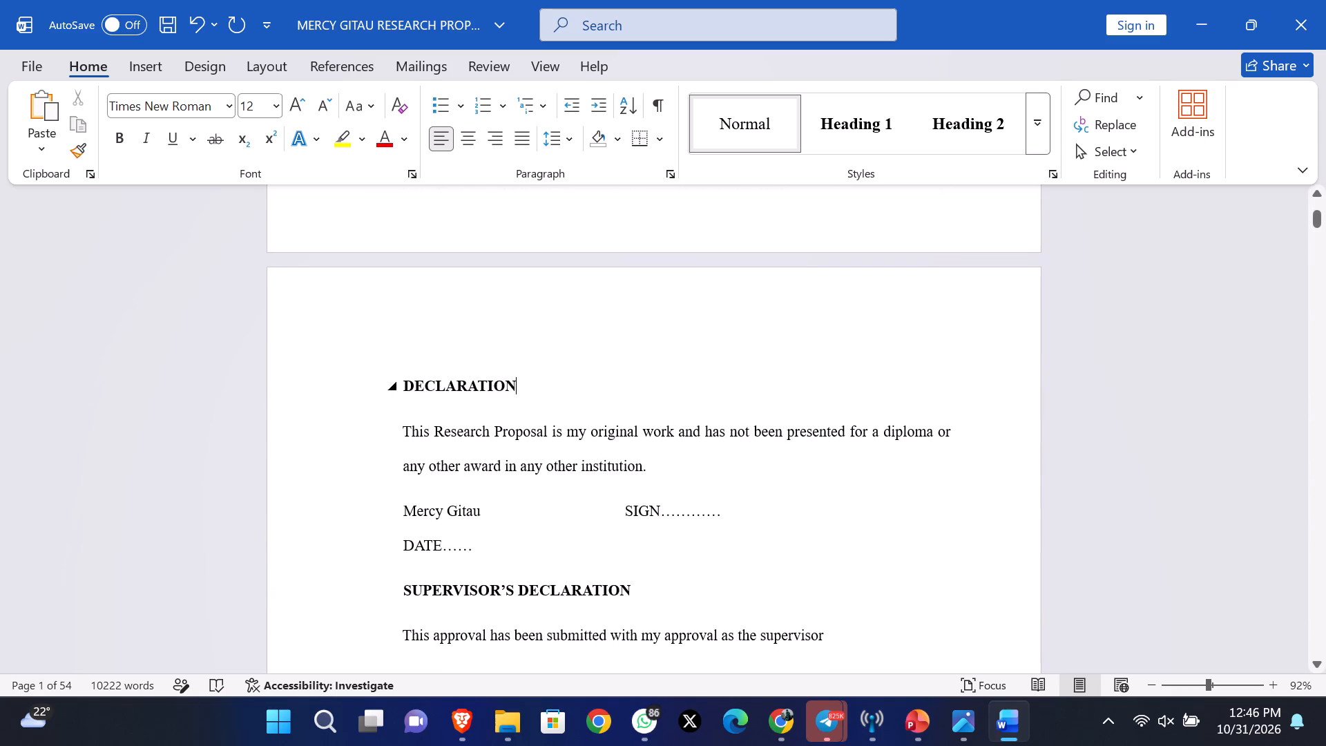
drag(425, 384, 378, 379)
click(875, 135)
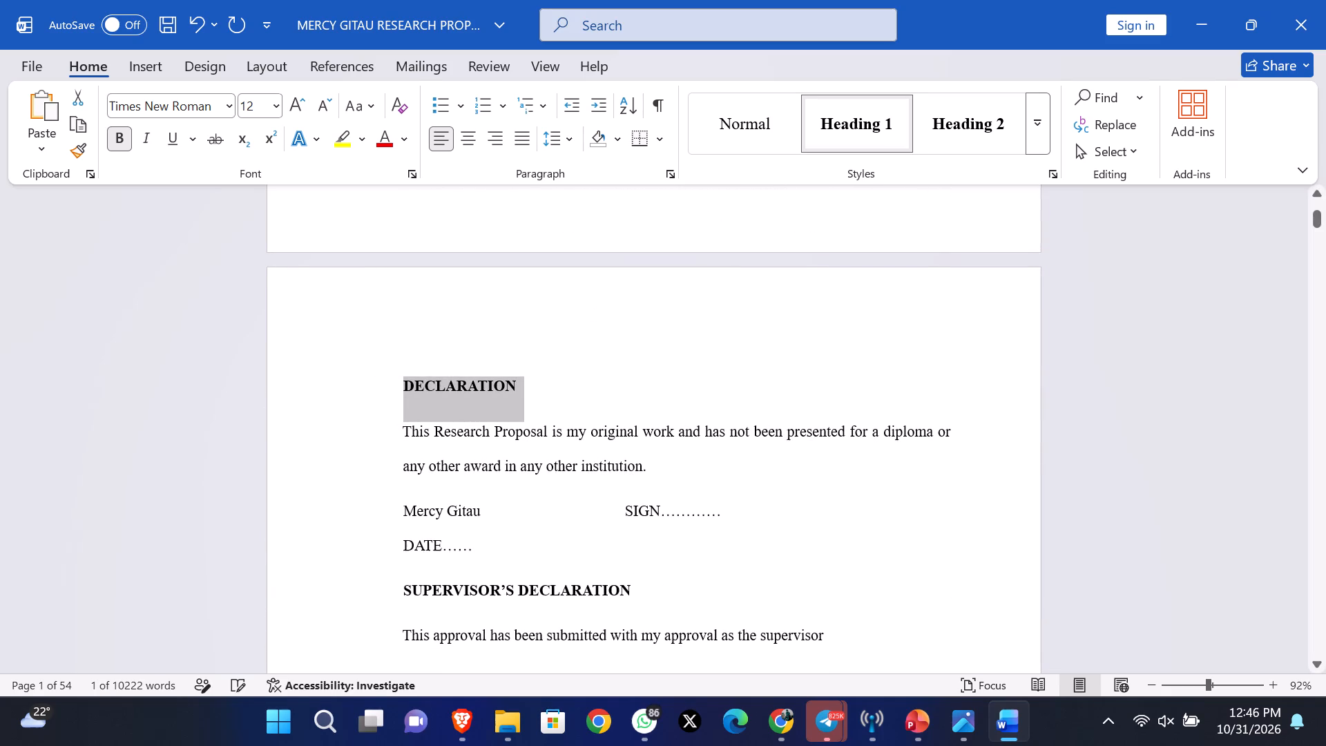
Apply the Heading 1 style to the SUPERVISOR'S DECLARATION and ACKNOWLEDGEMENT headings.
scroll(873, 423, down, 2)
drag(678, 361, 510, 358)
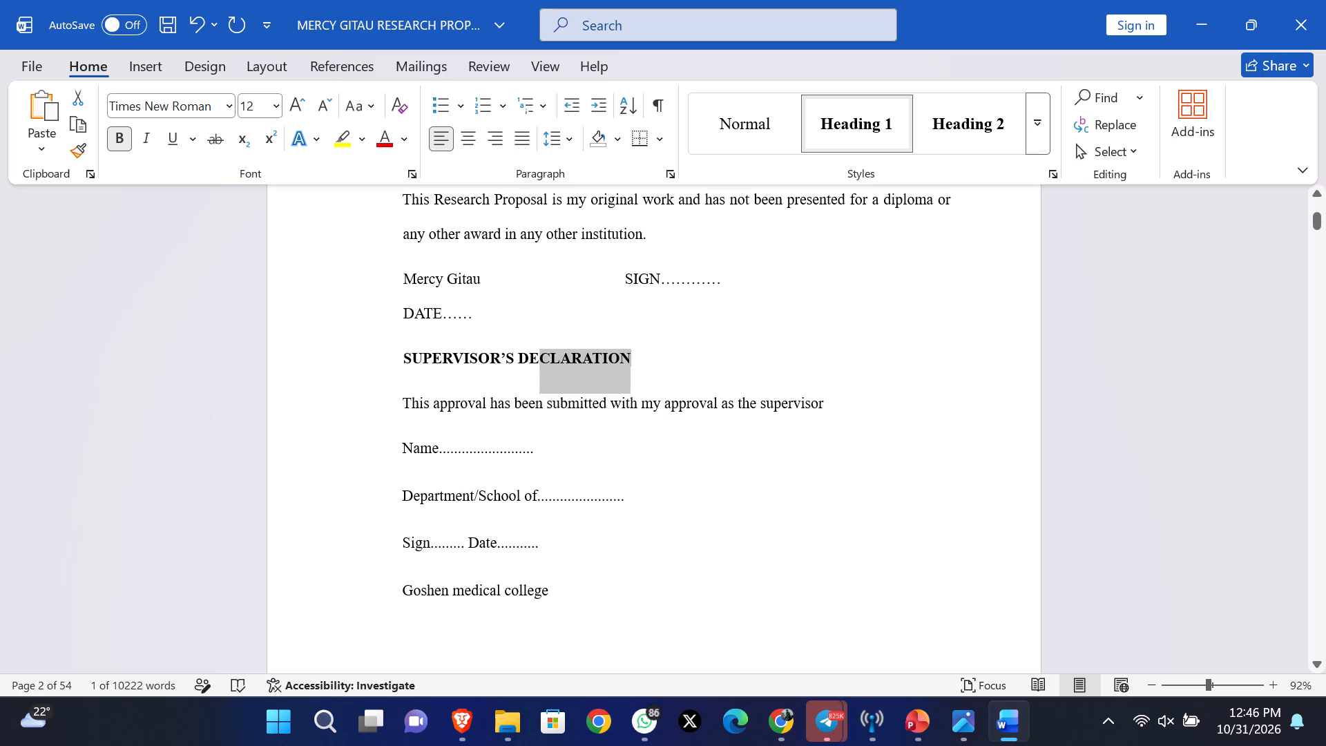
drag(510, 358, 366, 358)
click(882, 120)
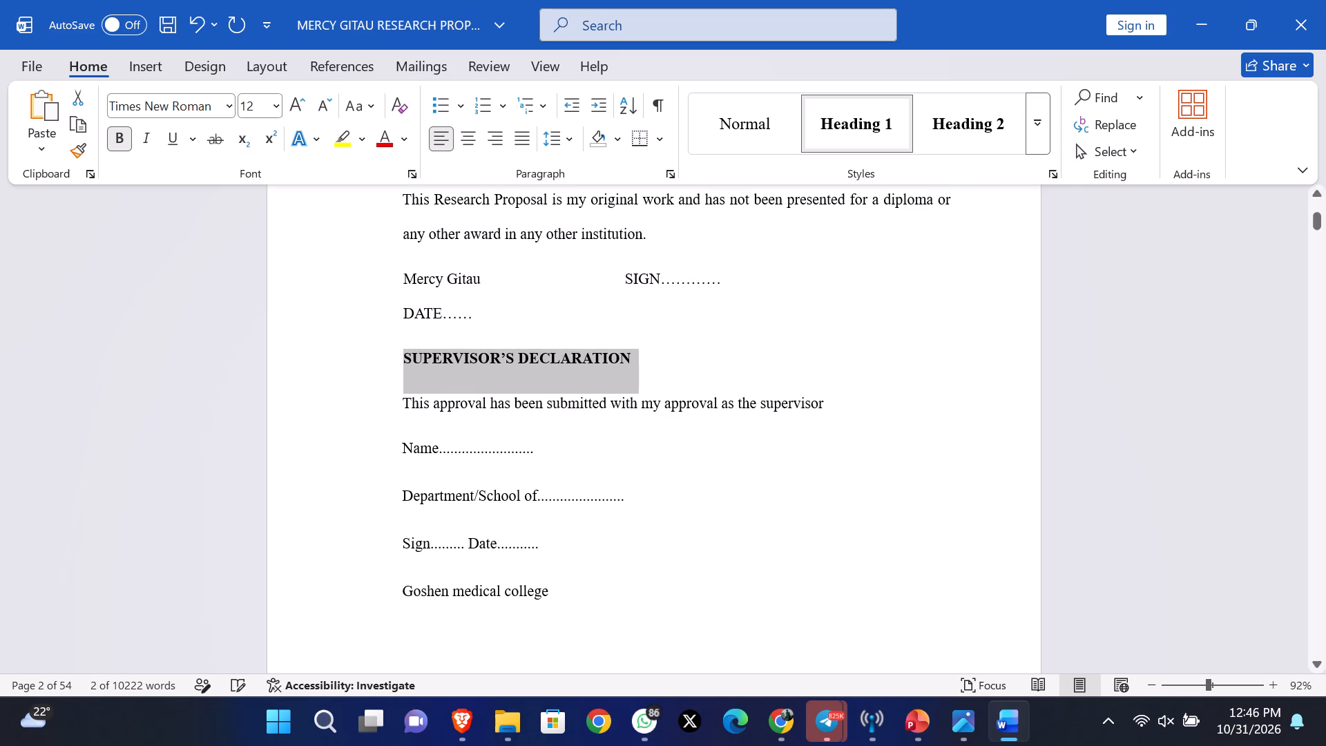
scroll(834, 309, down, 4)
drag(621, 358, 534, 345)
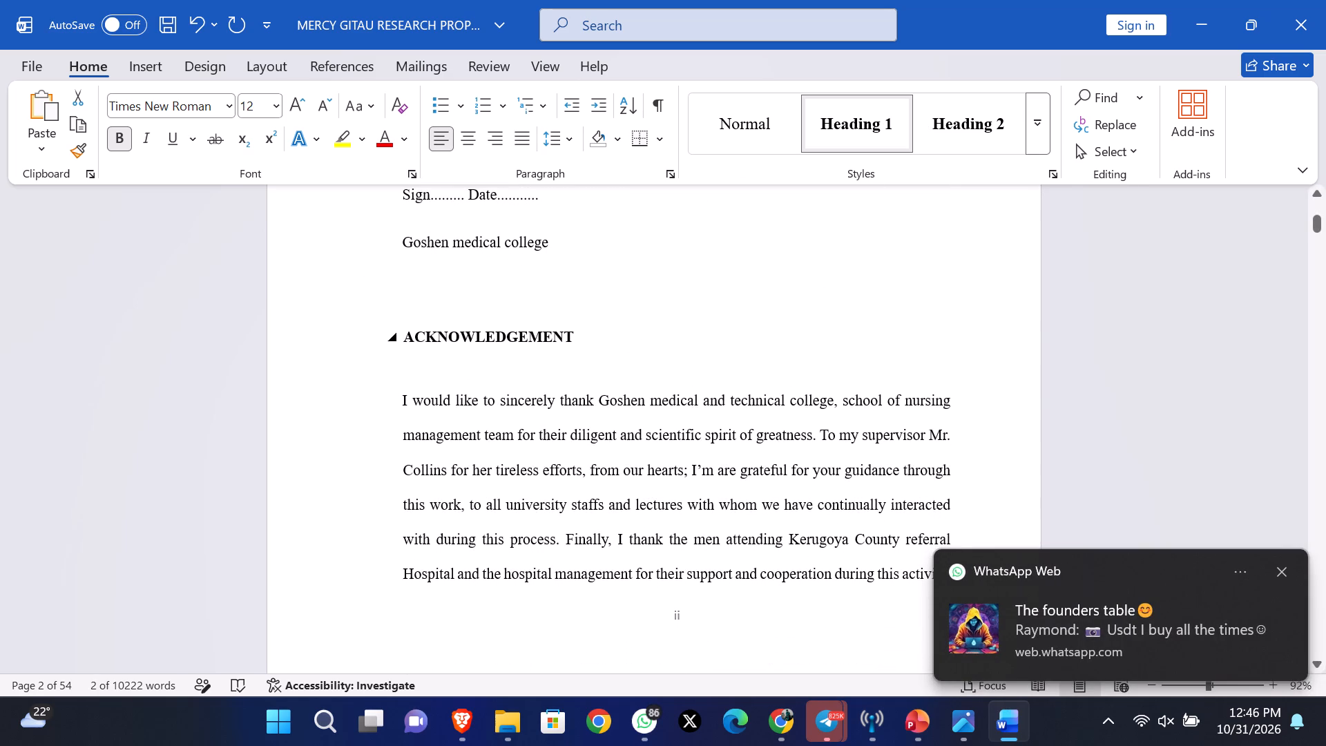
drag(534, 345, 347, 318)
click(738, 336)
drag(646, 338, 421, 329)
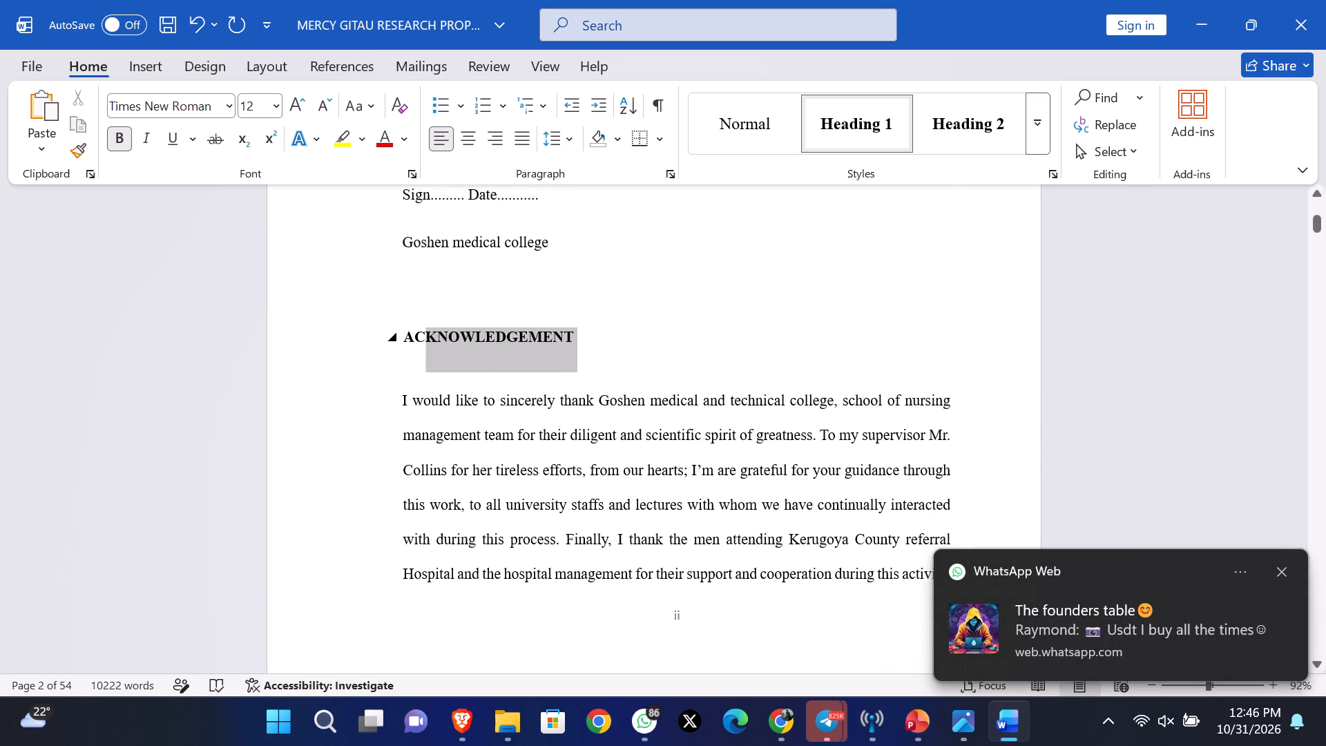
drag(421, 329, 406, 334)
click(850, 131)
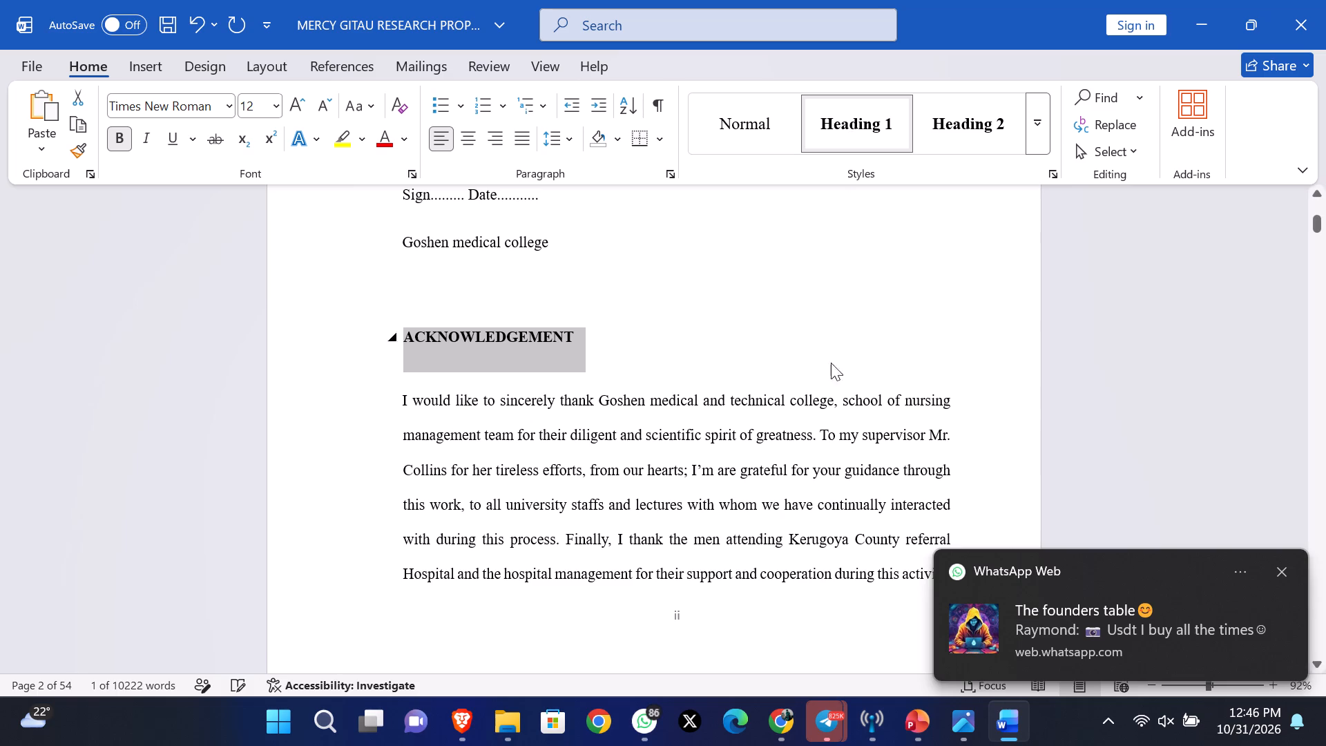
Apply the Heading 1 style to the ABSTRACT and DEFINITION OF TERMS headings.
scroll(831, 373, down, 6)
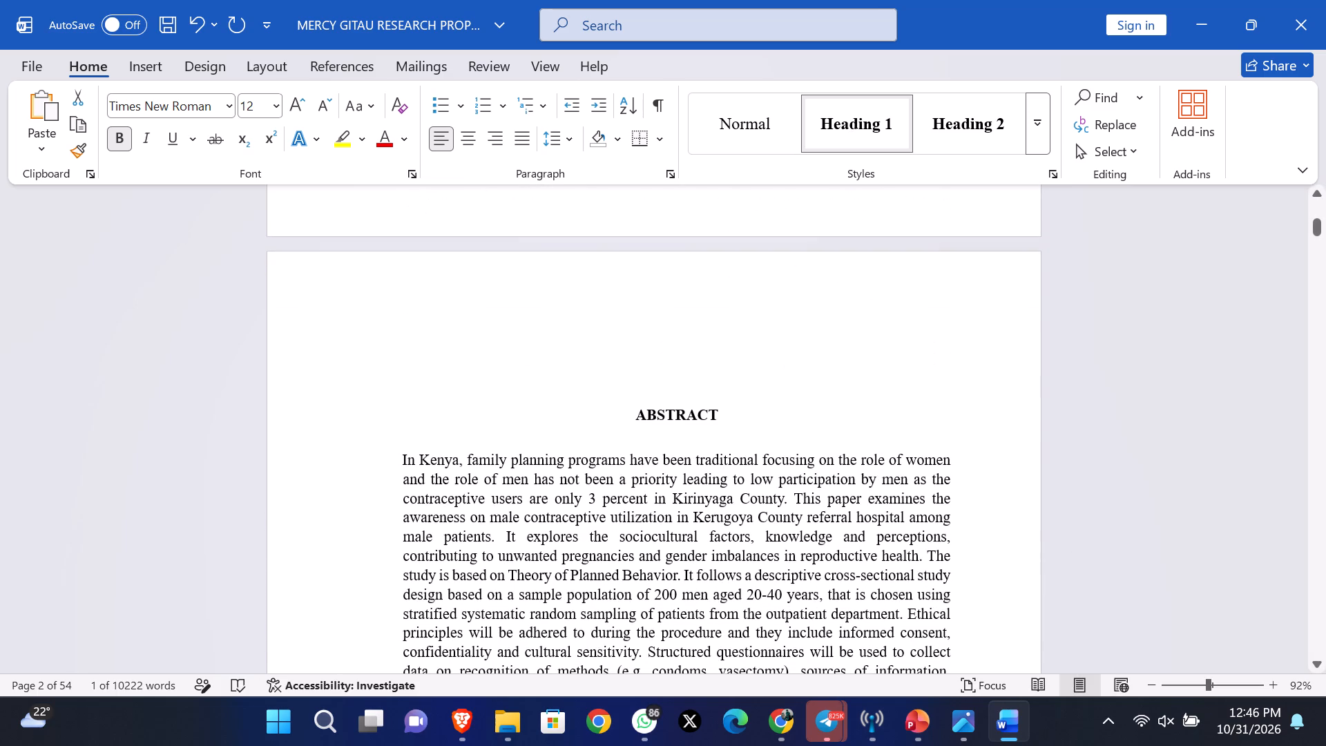
drag(770, 408, 622, 416)
click(885, 128)
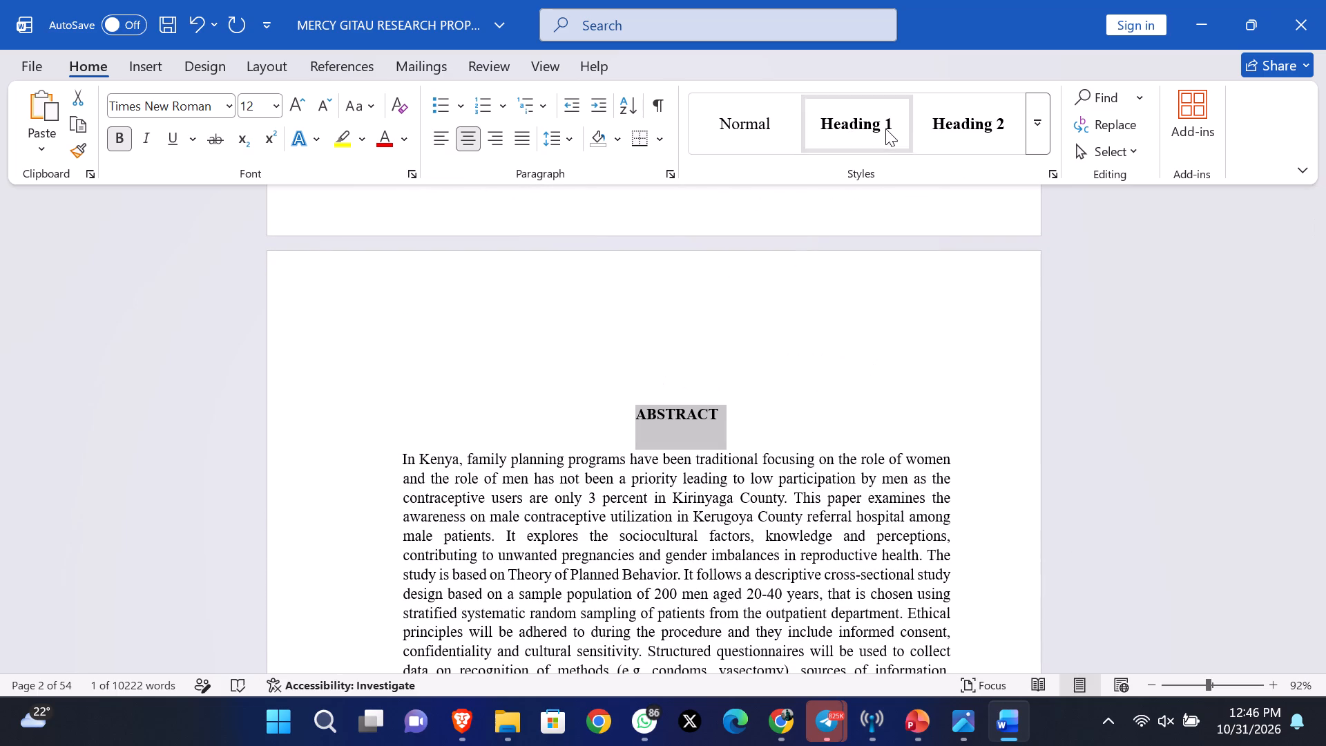
scroll(771, 258, down, 4)
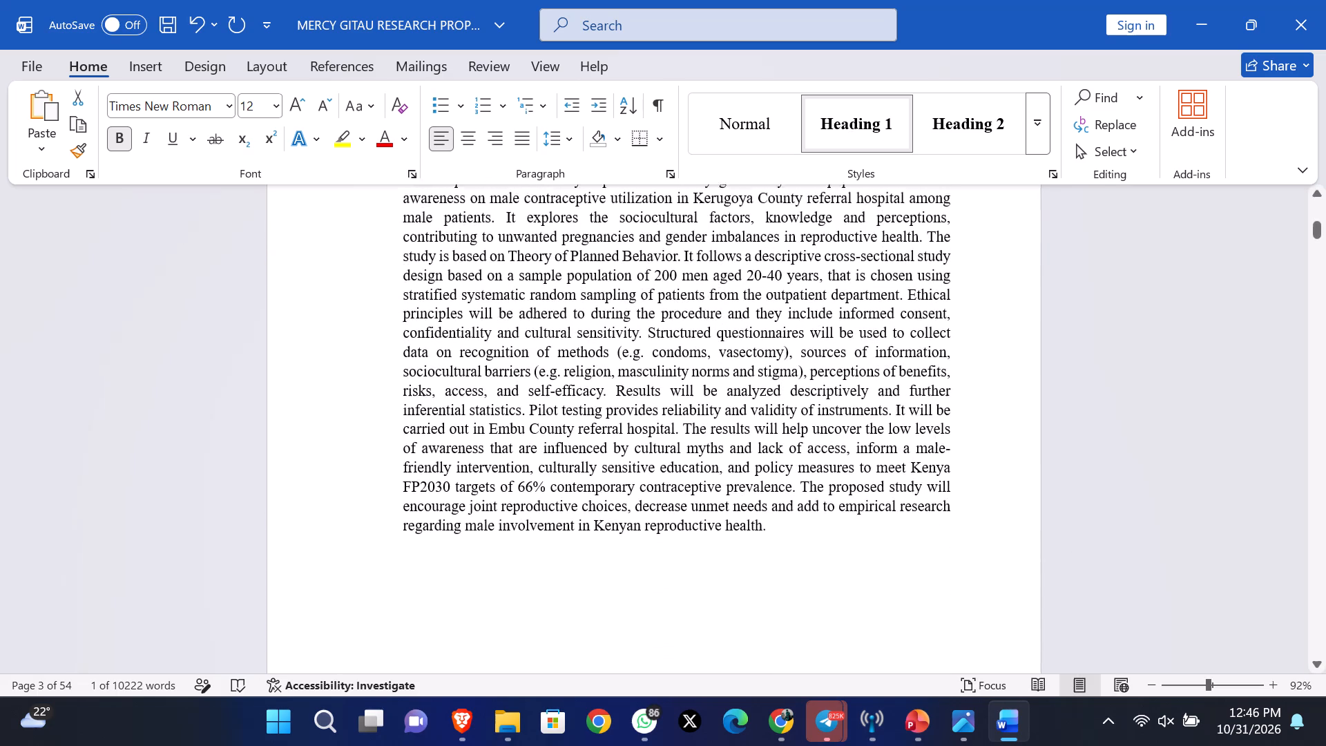
scroll(771, 258, down, 7)
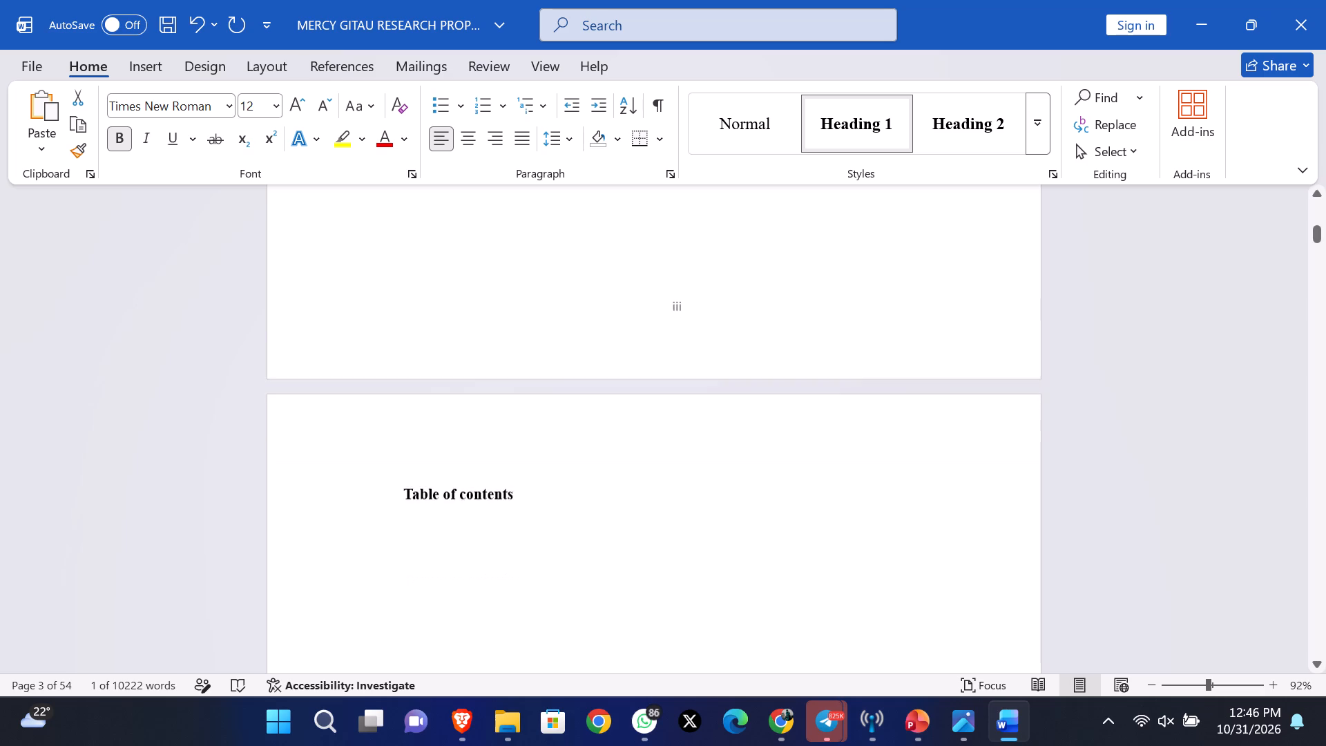
scroll(771, 258, down, 6)
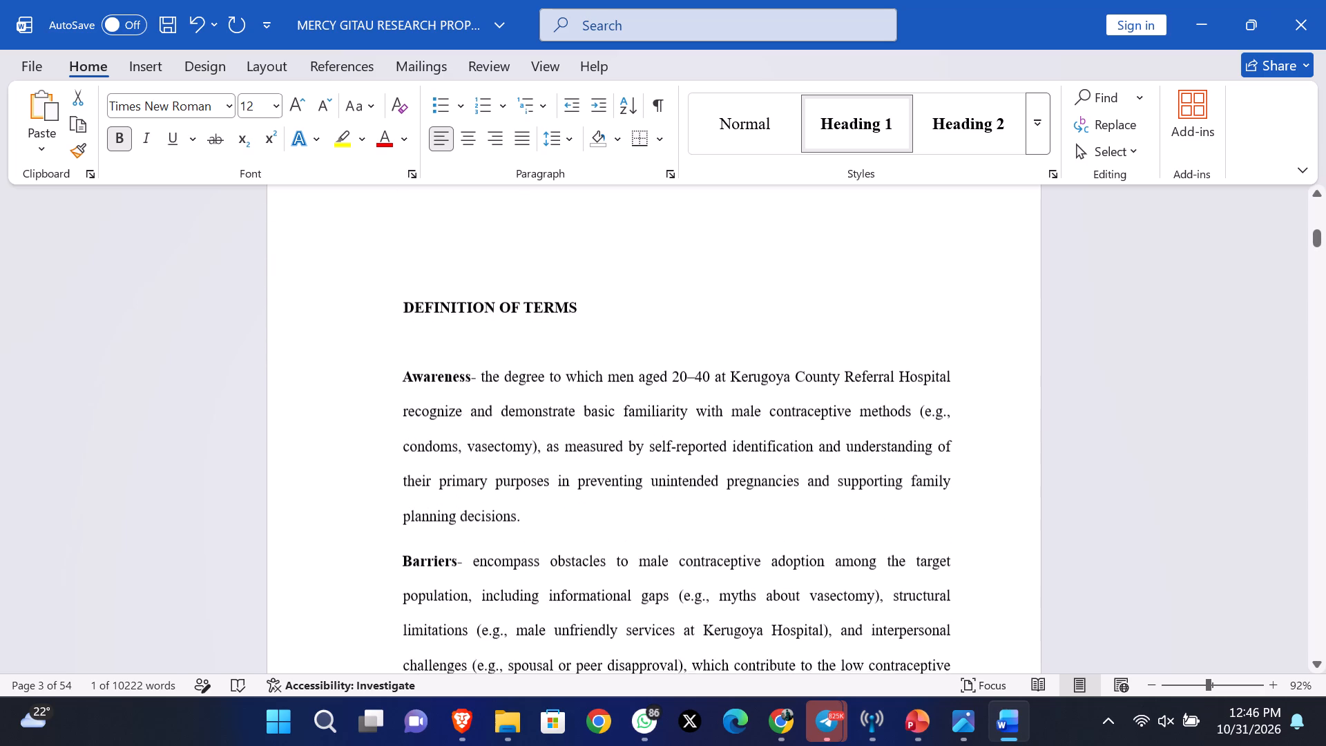
drag(662, 303, 378, 295)
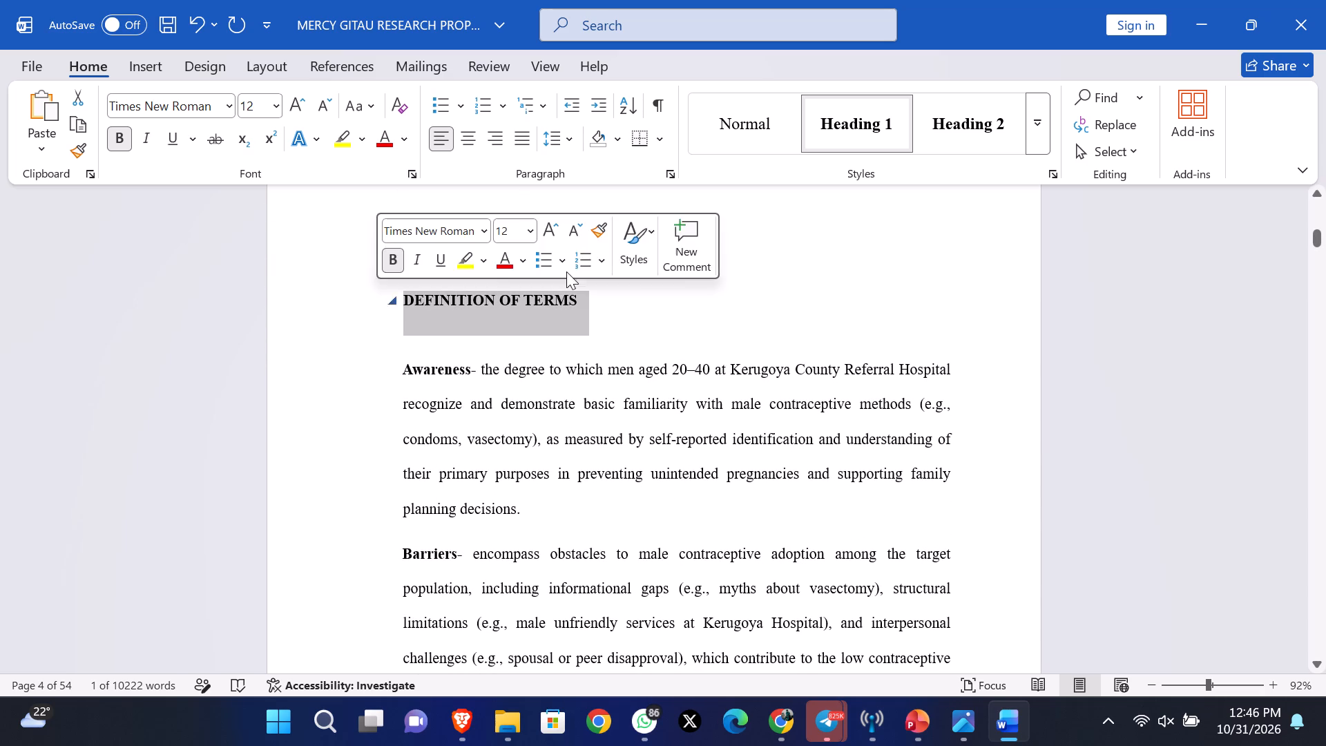
click(856, 132)
Apply the Heading 1 style to the ABBREVIATIONS and CHAPTER ONE: INTRODUCTION headings.
scroll(790, 410, down, 2)
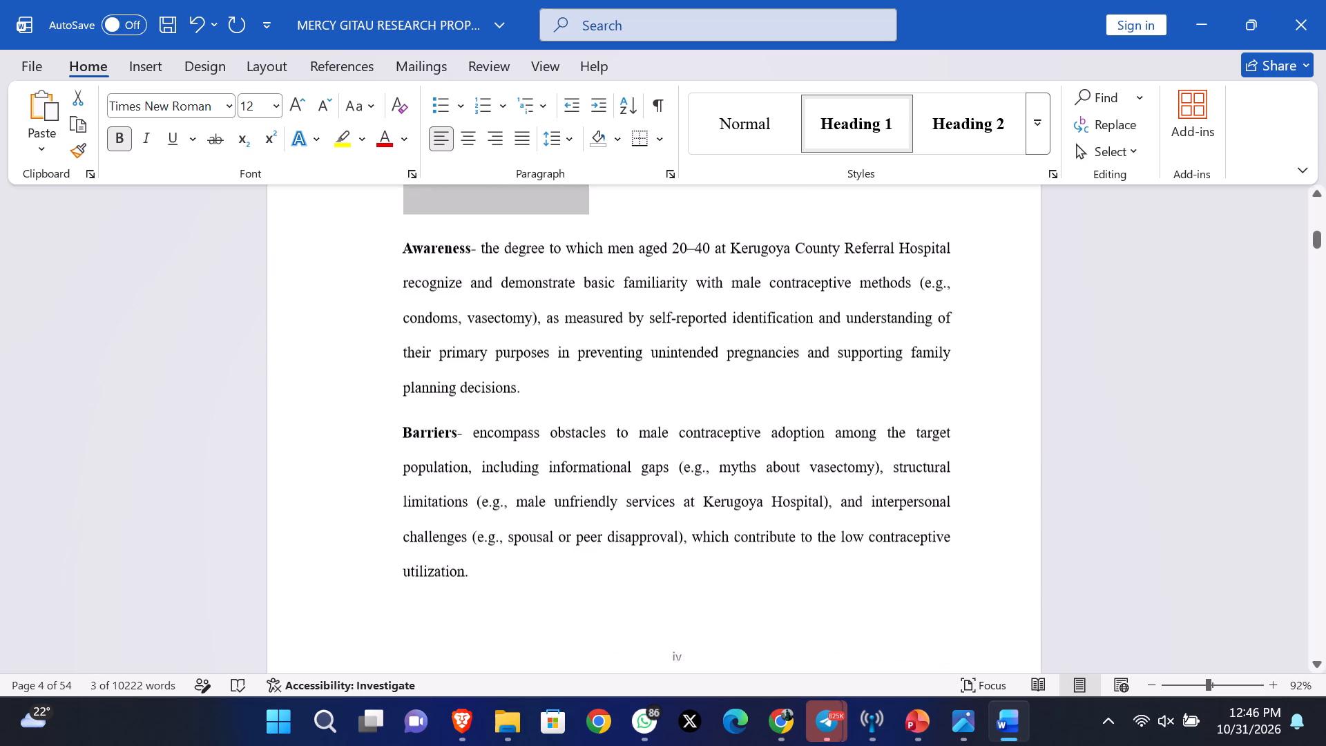
scroll(790, 410, down, 10)
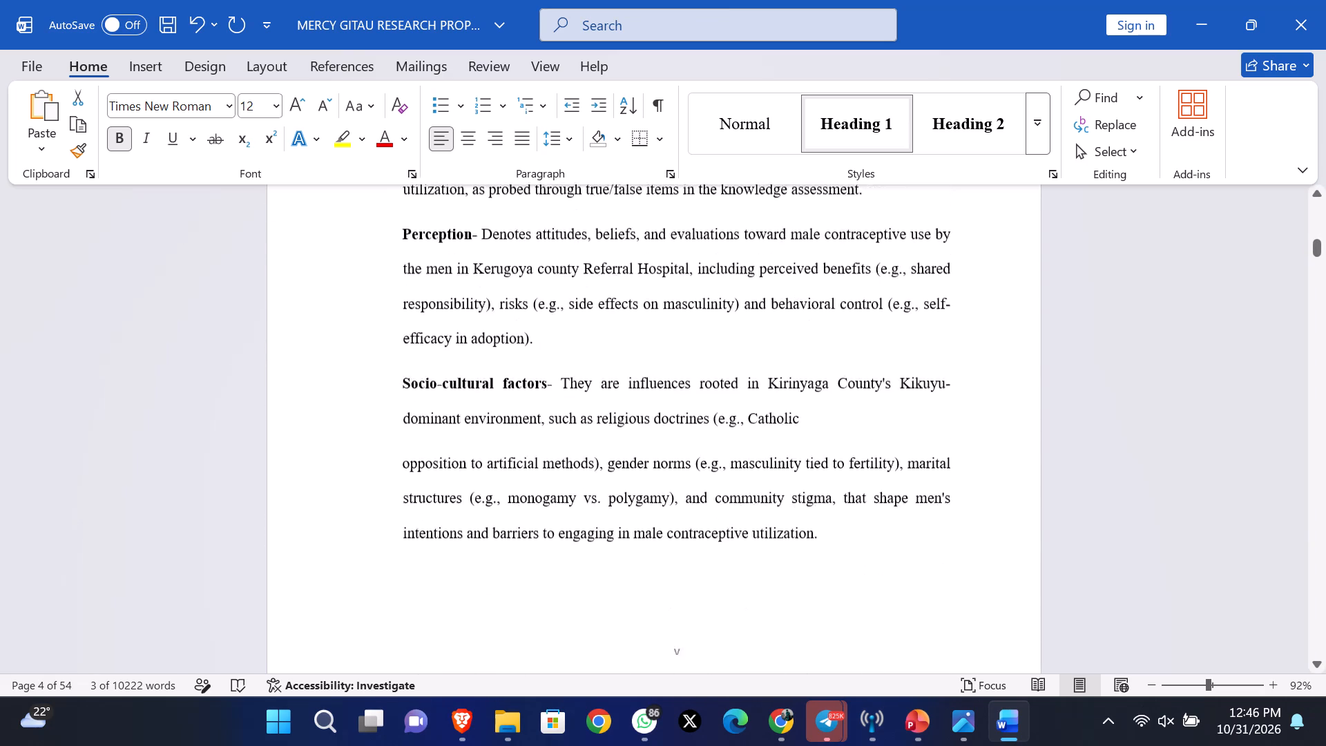
scroll(790, 410, down, 8)
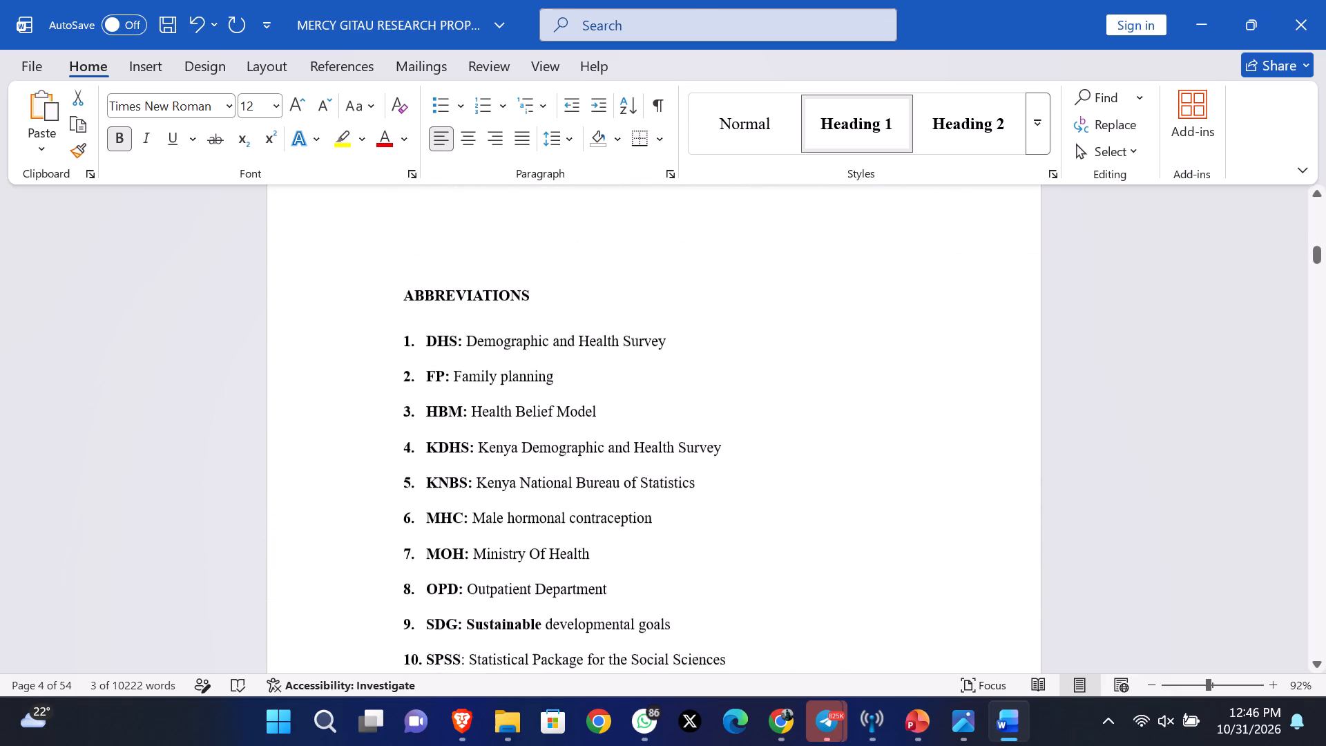
scroll(790, 410, down, 1)
drag(554, 263, 414, 257)
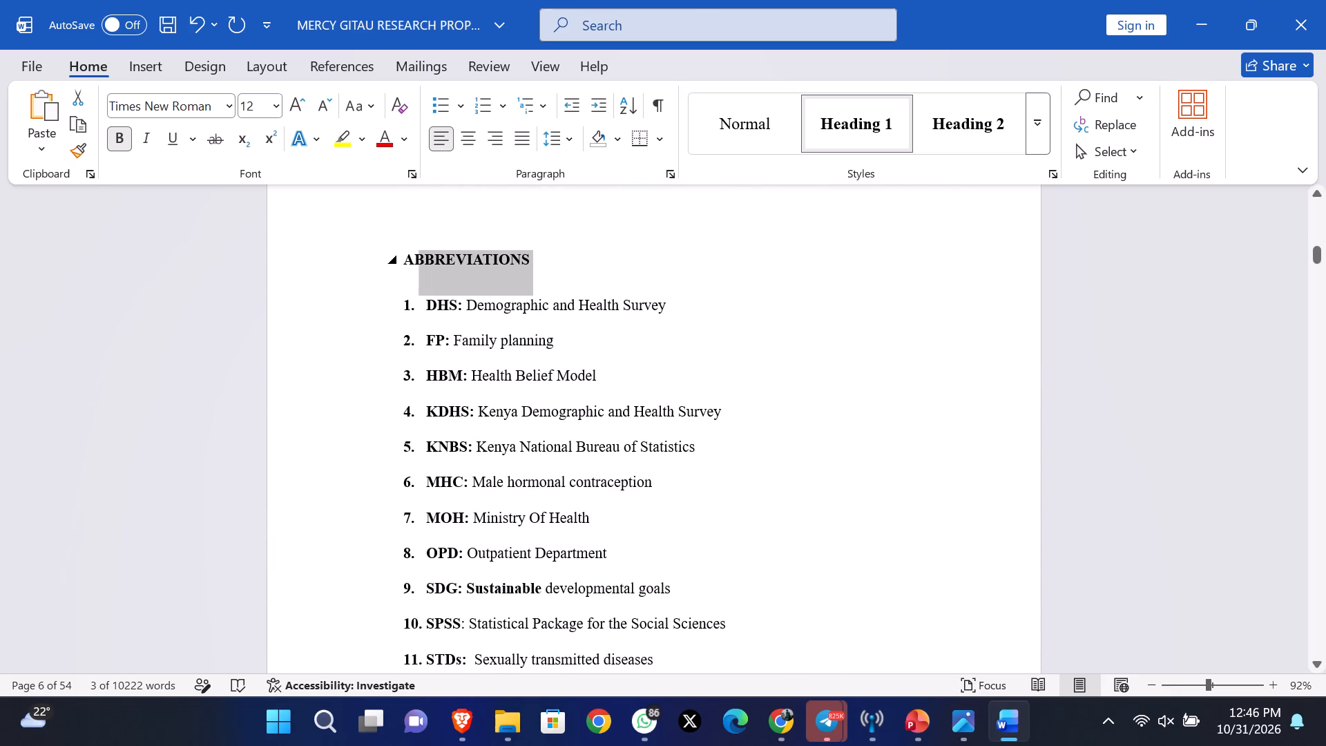
drag(414, 257, 393, 258)
click(835, 133)
scroll(754, 420, down, 2)
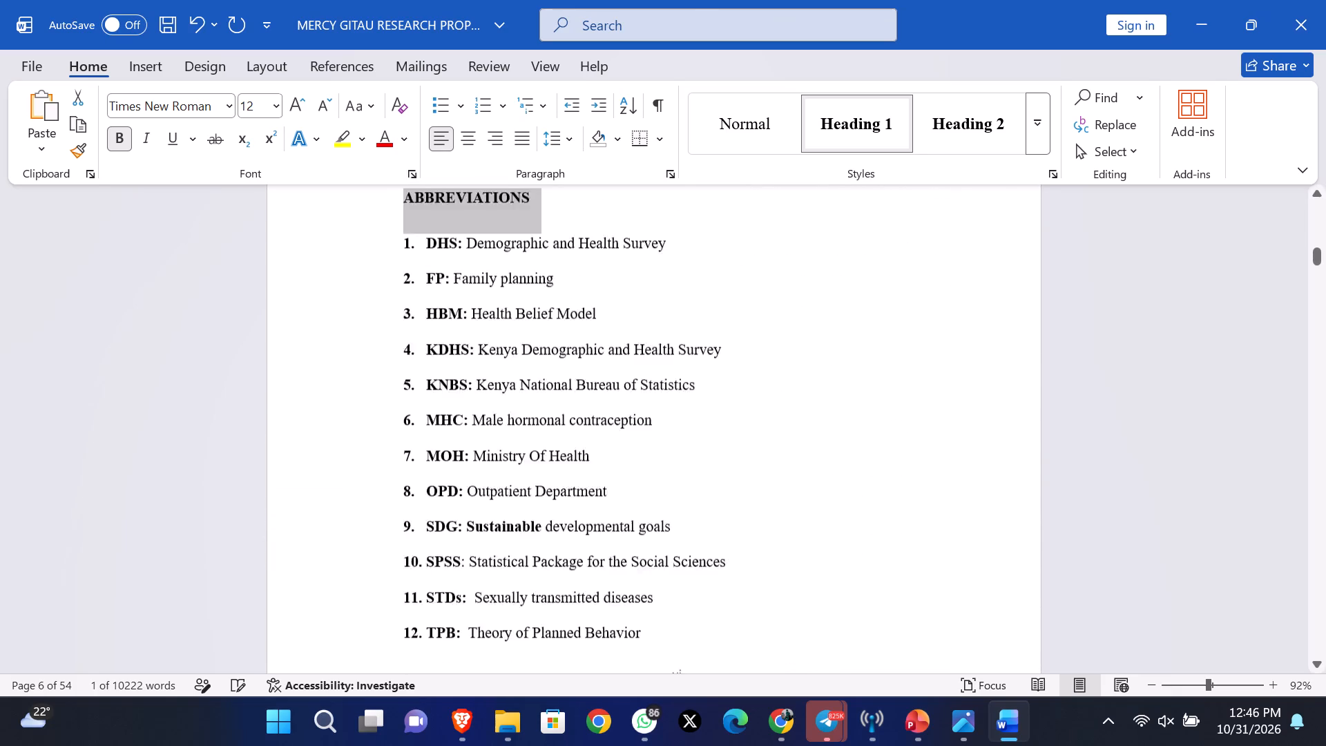
scroll(754, 420, down, 4)
drag(667, 406, 459, 408)
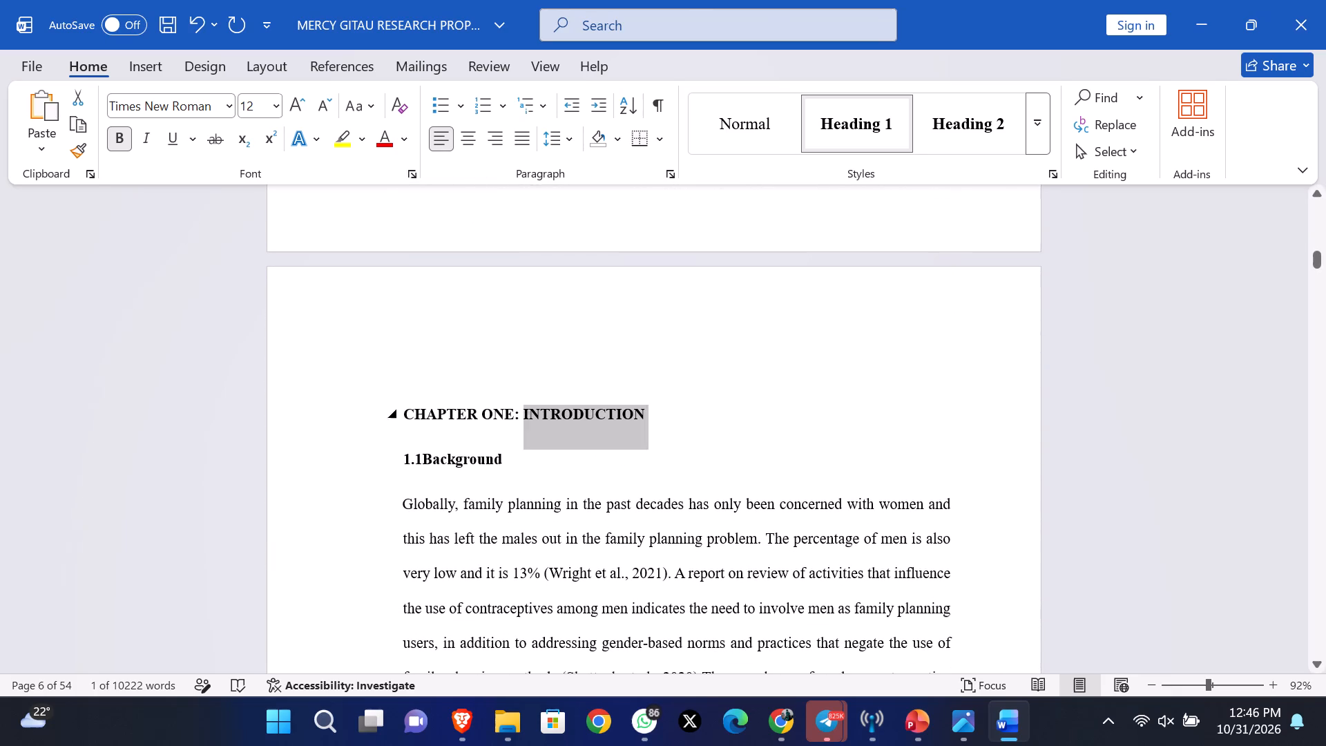
drag(459, 408, 369, 408)
click(887, 149)
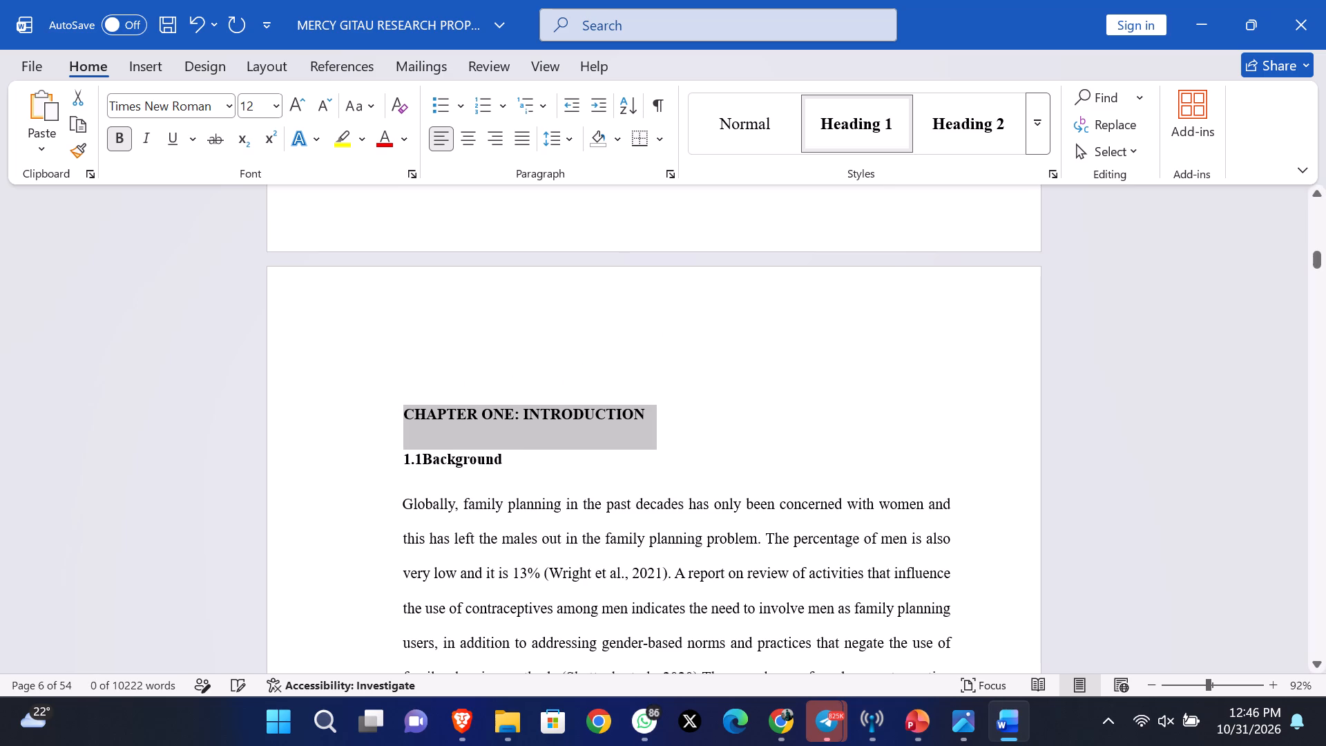
Apply the Heading 2 style to the 1.1 Background and 1.2 Problem statement subheadings in chapter one.
click(532, 475)
drag(555, 461, 338, 477)
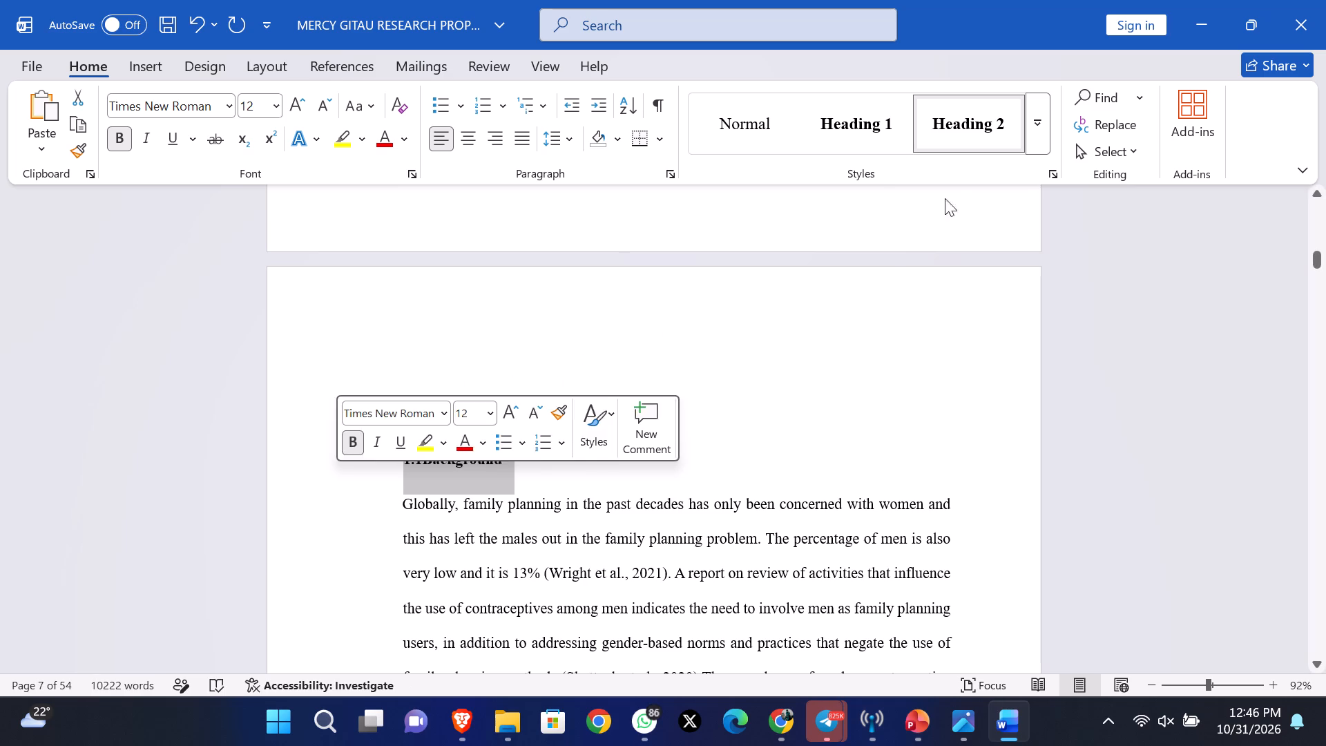
click(961, 128)
scroll(743, 539, down, 3)
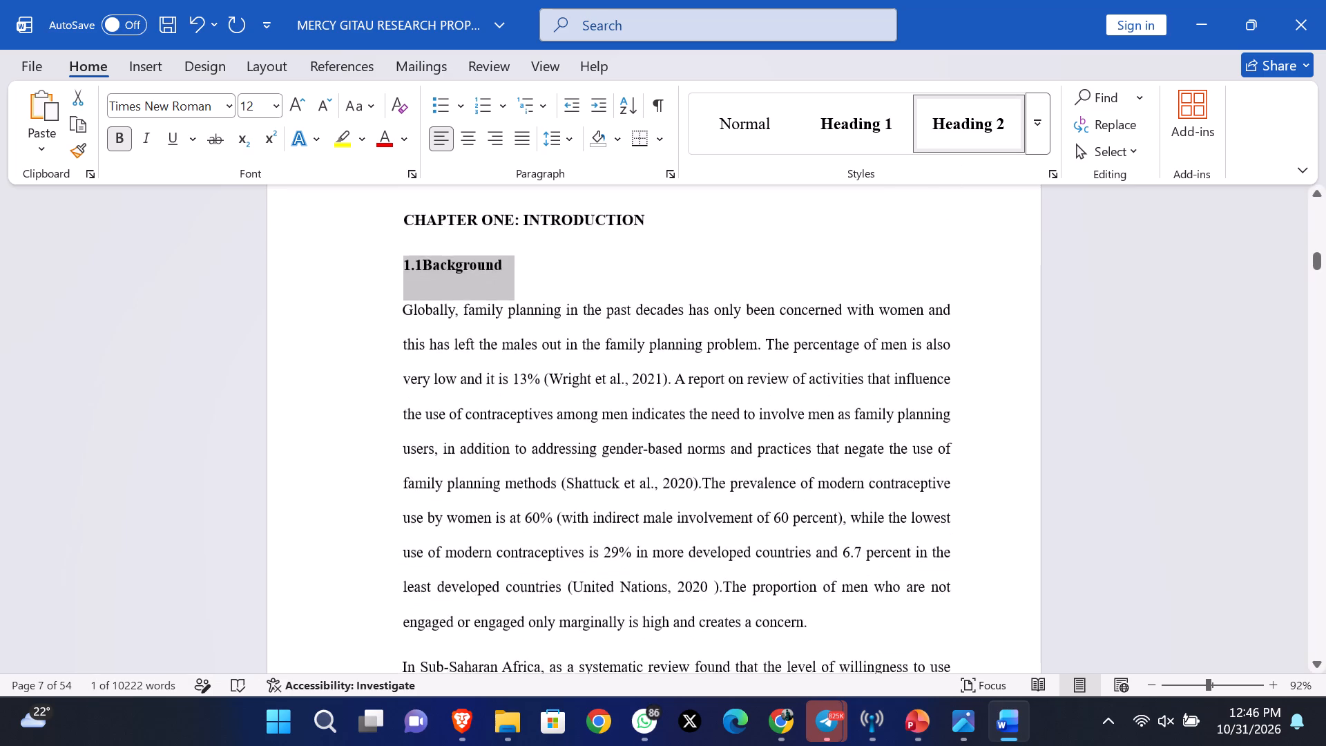
scroll(743, 539, down, 9)
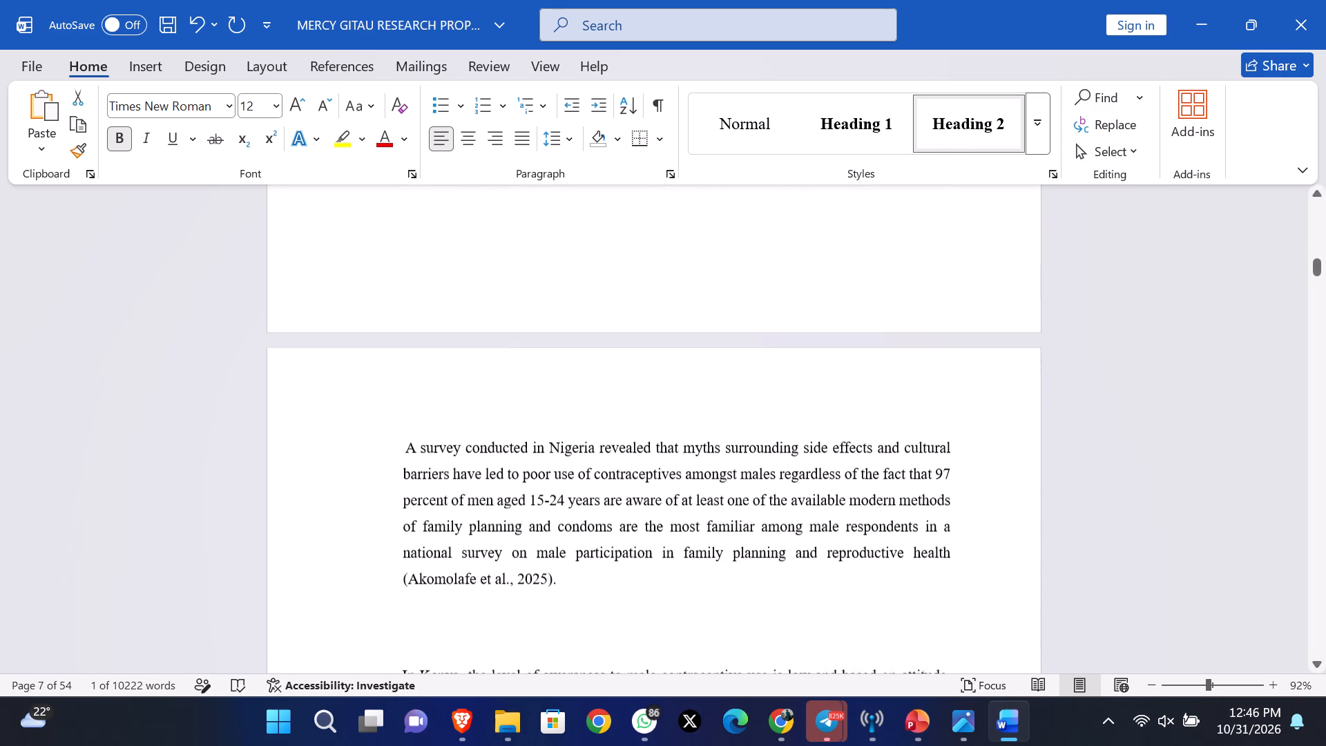
scroll(743, 539, down, 4)
drag(579, 414, 458, 423)
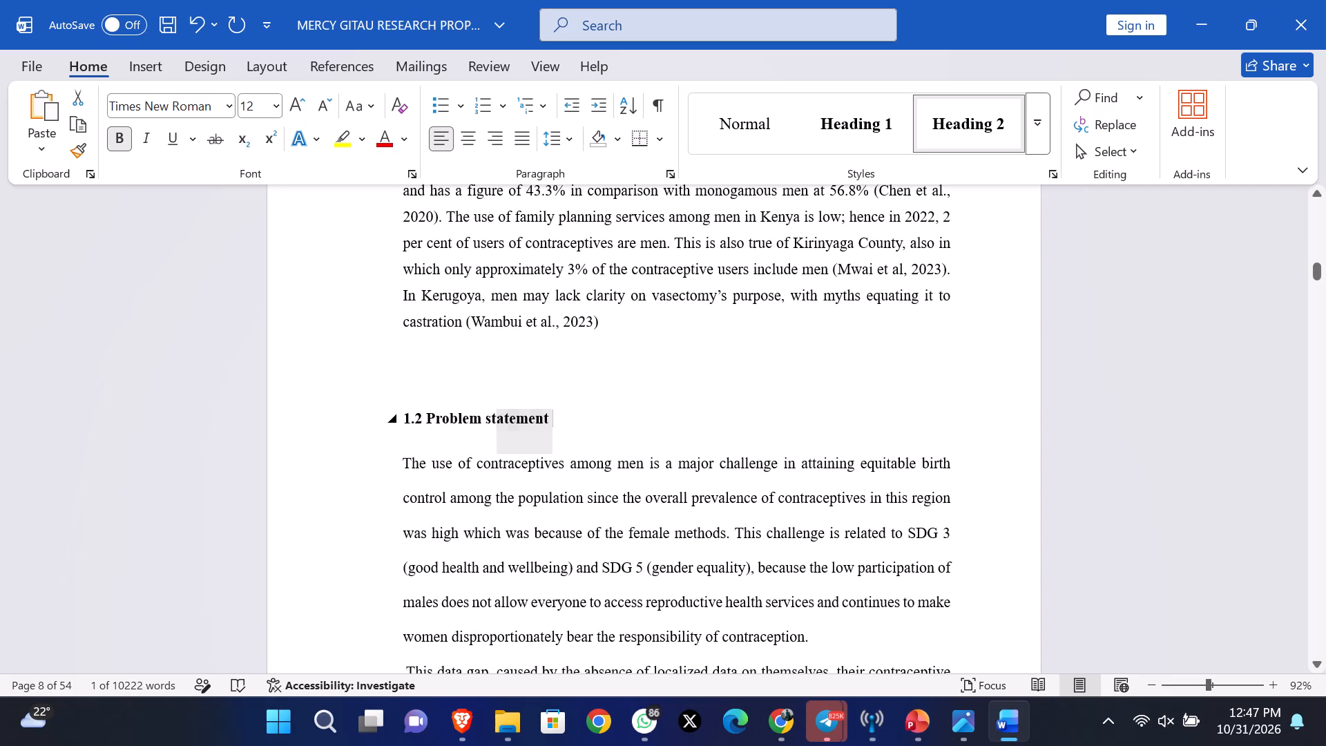
drag(458, 423, 360, 420)
click(952, 126)
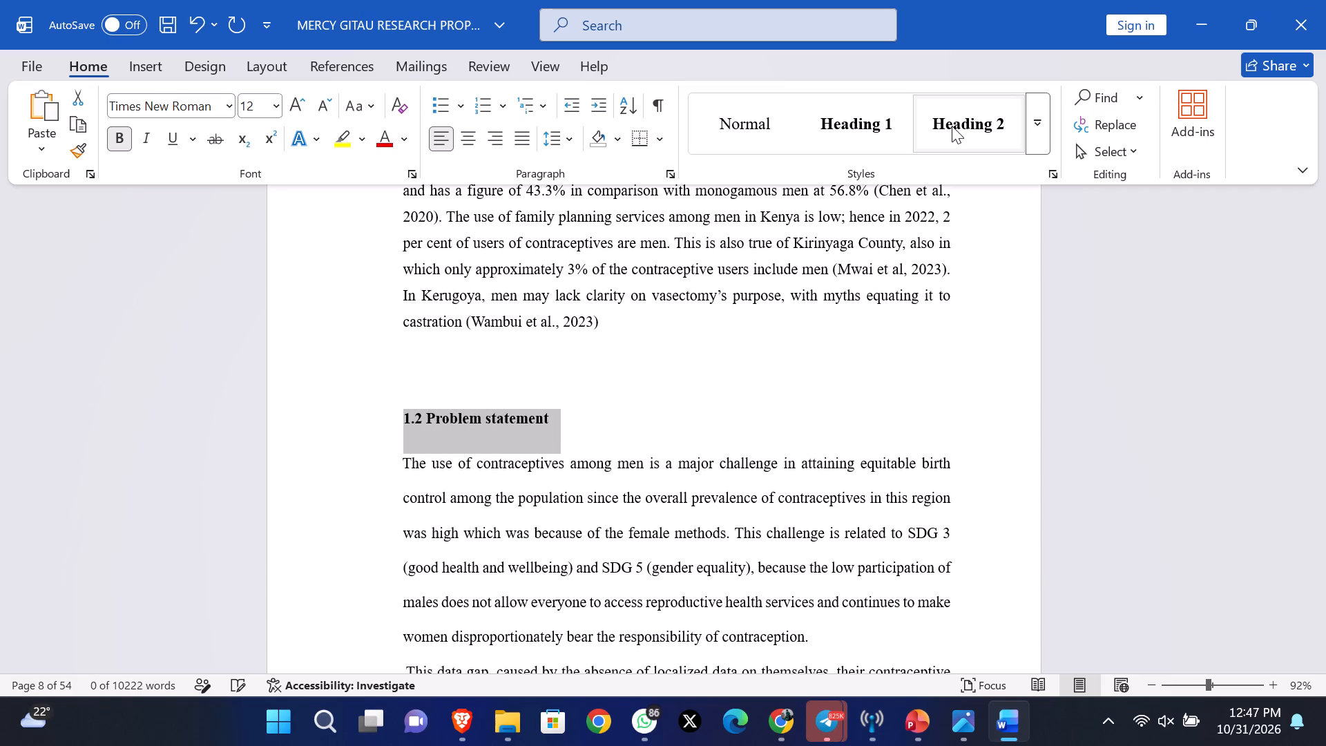
Apply the Heading 2 style to the 1.3 Objectives subheading in chapter one.
scroll(827, 269, down, 7)
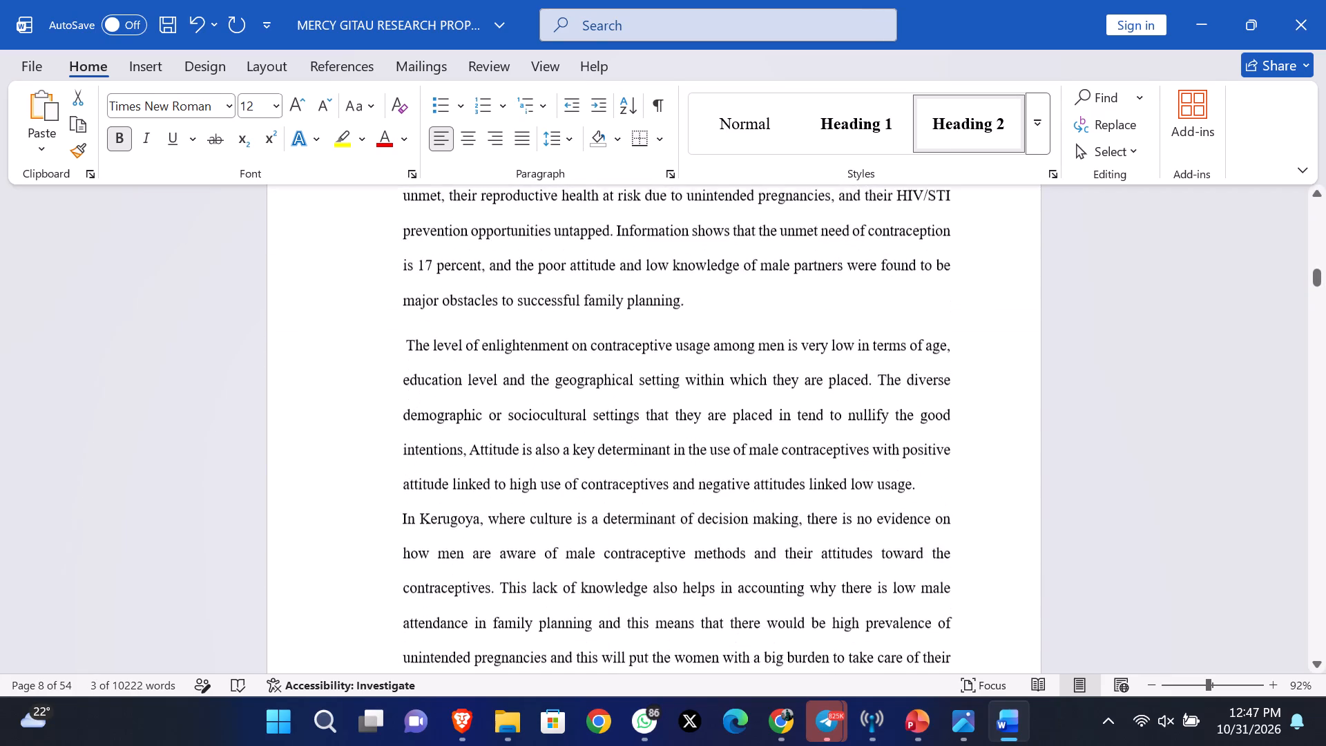
scroll(827, 269, down, 9)
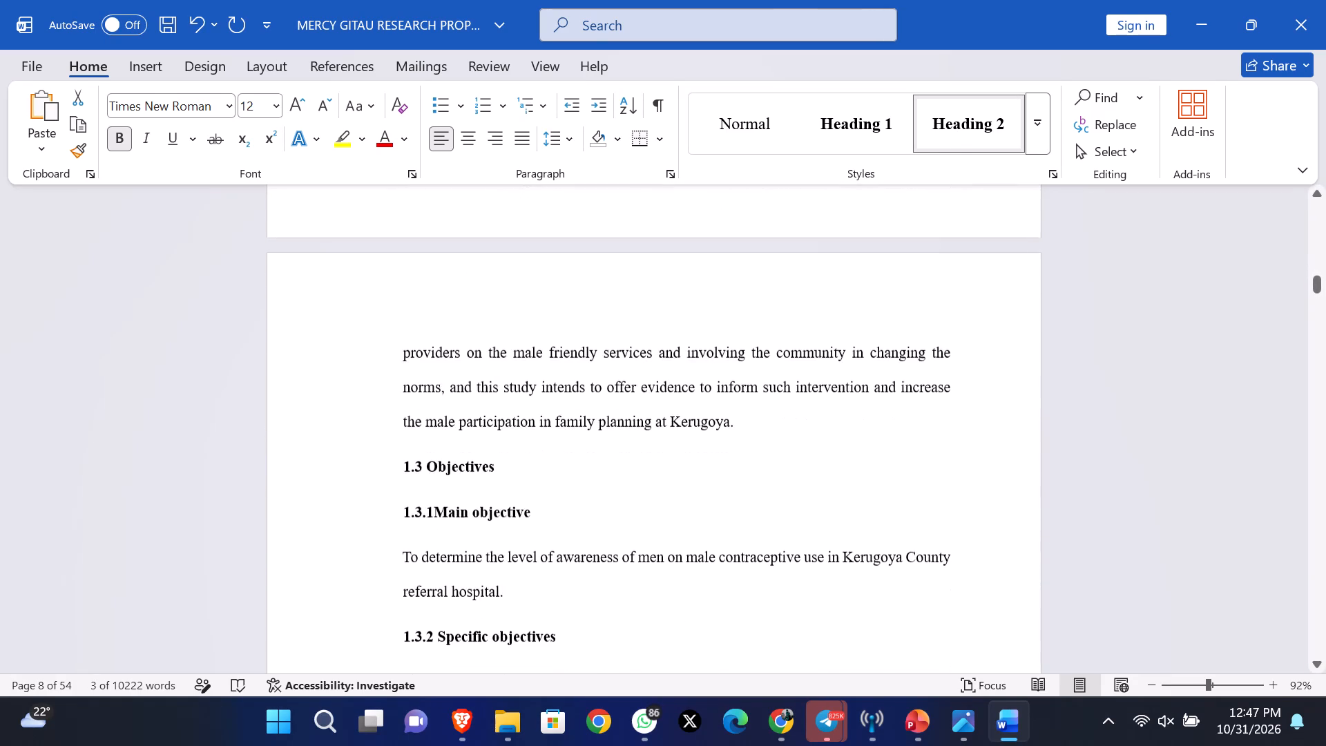
scroll(827, 269, down, 2)
drag(560, 400, 358, 394)
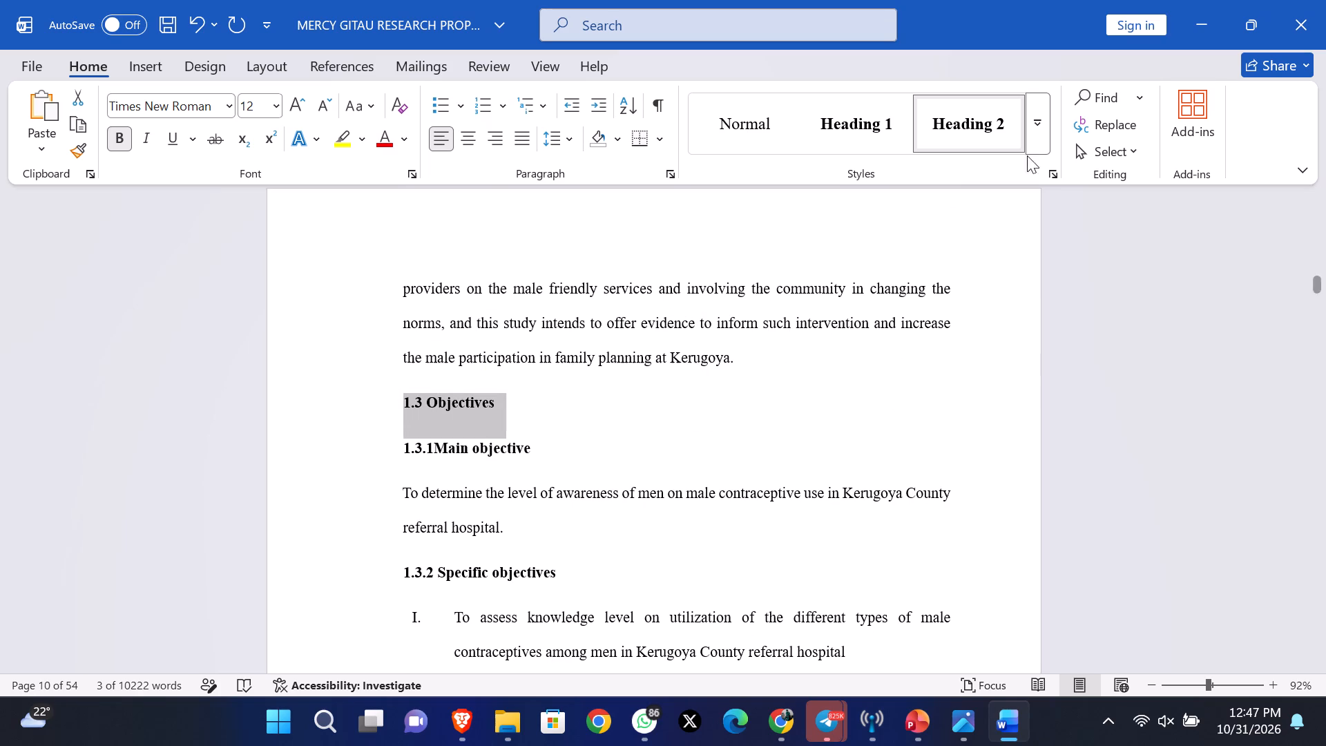
click(968, 119)
Apply the Heading 3 style to the 1.3.1 Main objective and 1.3.2 Specific objectives subheadings.
click(535, 448)
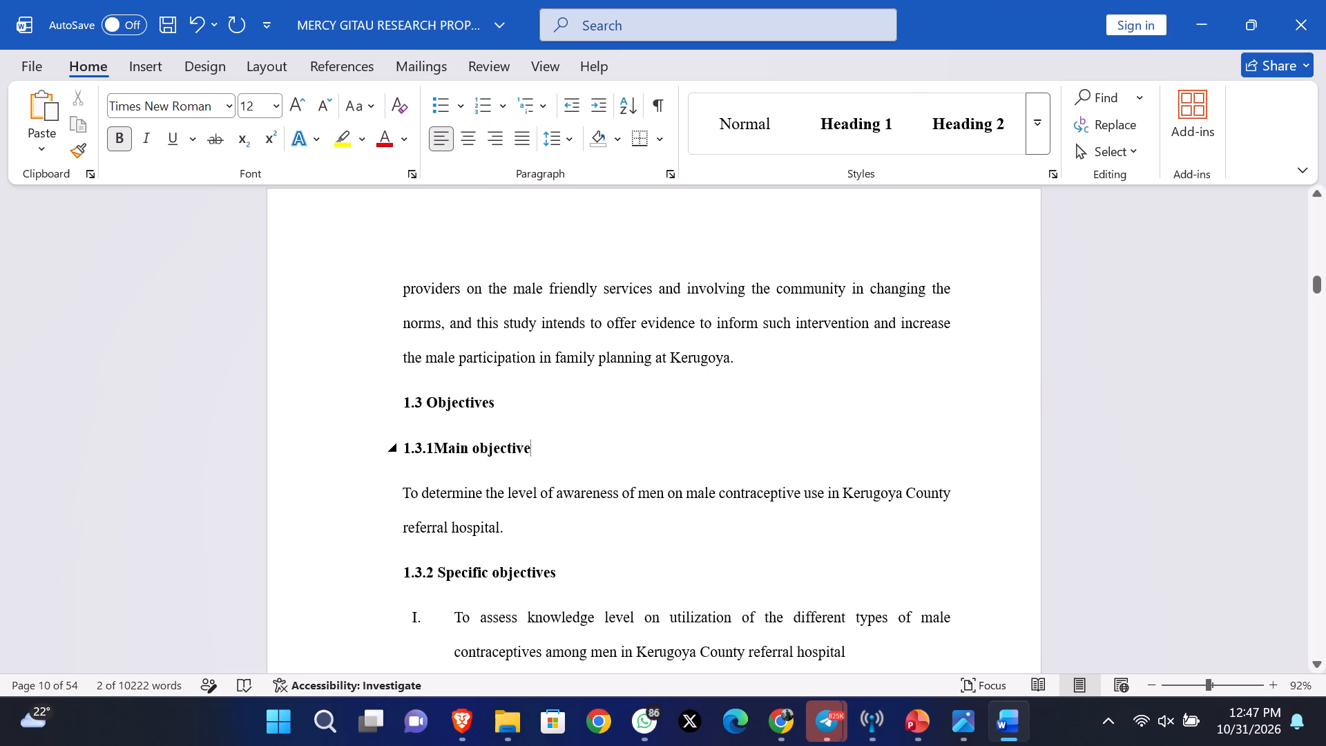
drag(559, 455, 350, 463)
click(1044, 133)
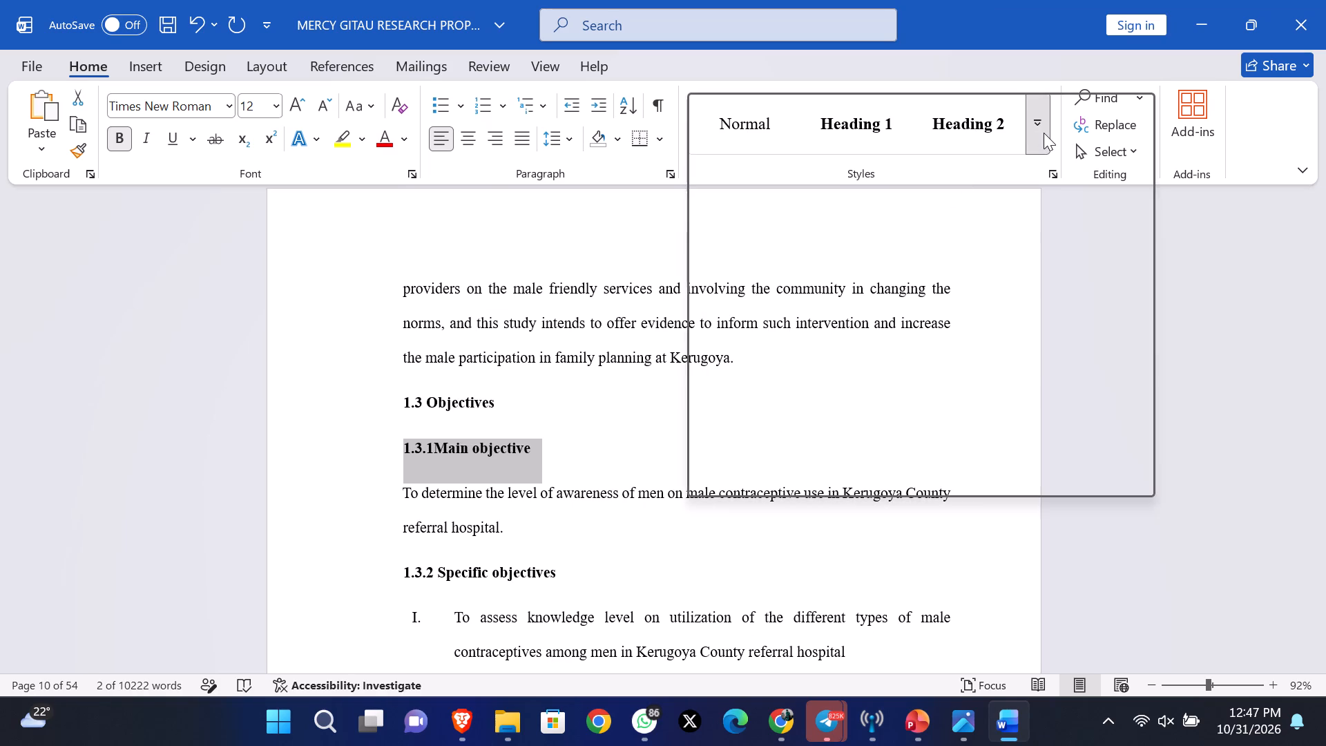
click(1075, 126)
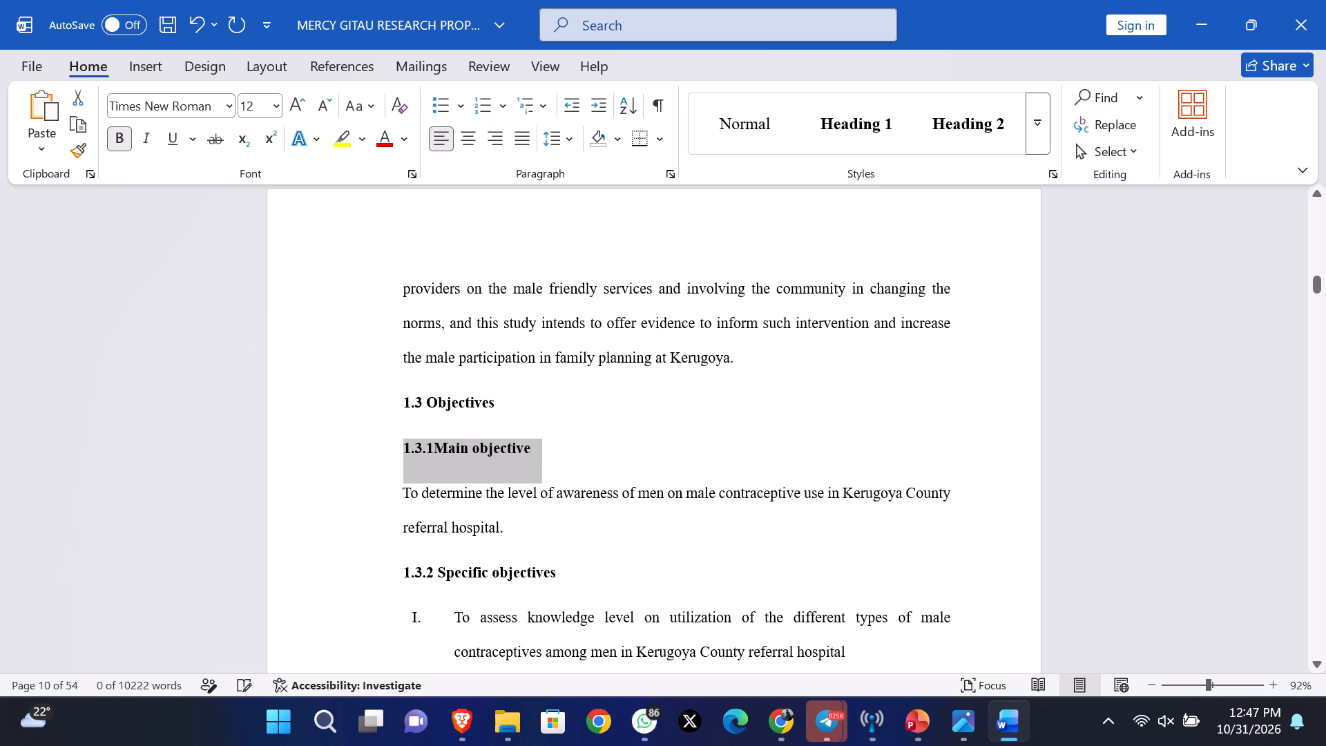
drag(581, 580, 357, 582)
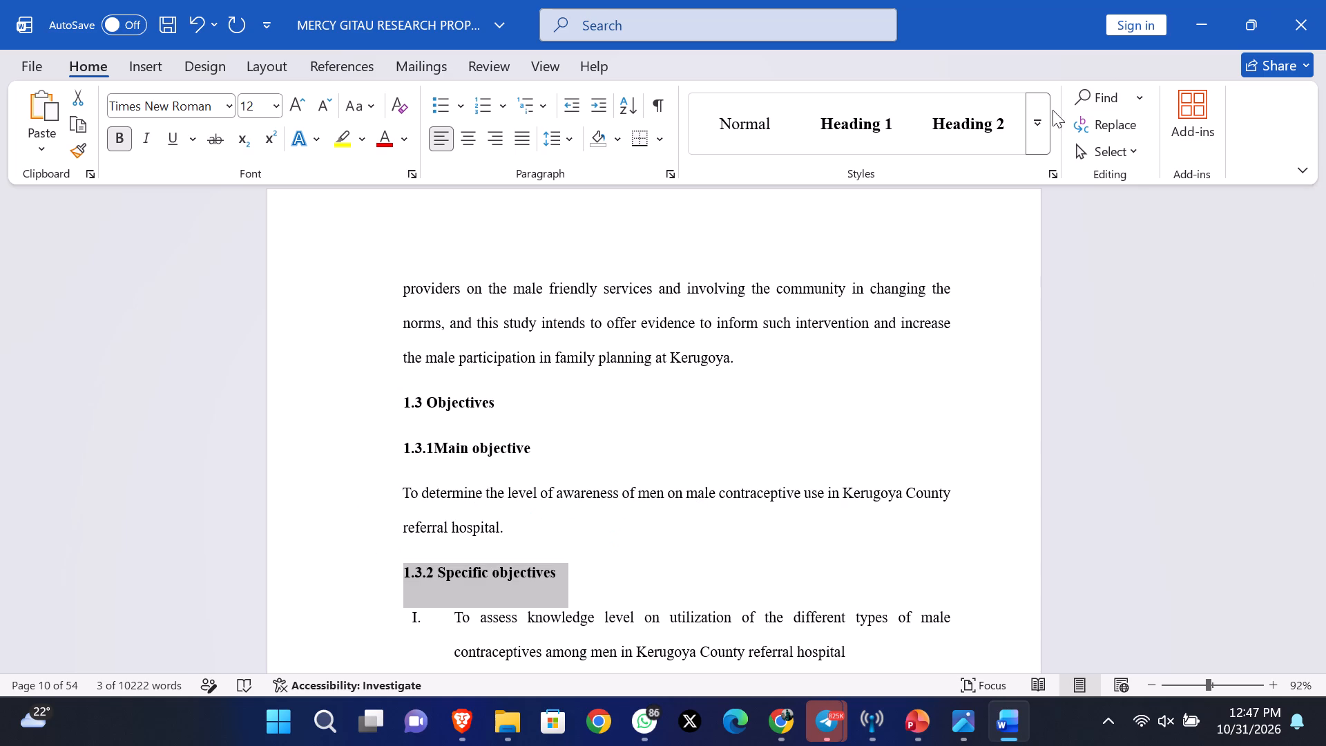
click(1038, 133)
click(1056, 142)
Apply the Heading 2 style to the 1.4 Research questions and 1.5 Justification of the study subheadings.
scroll(849, 510, down, 4)
drag(608, 476, 602, 472)
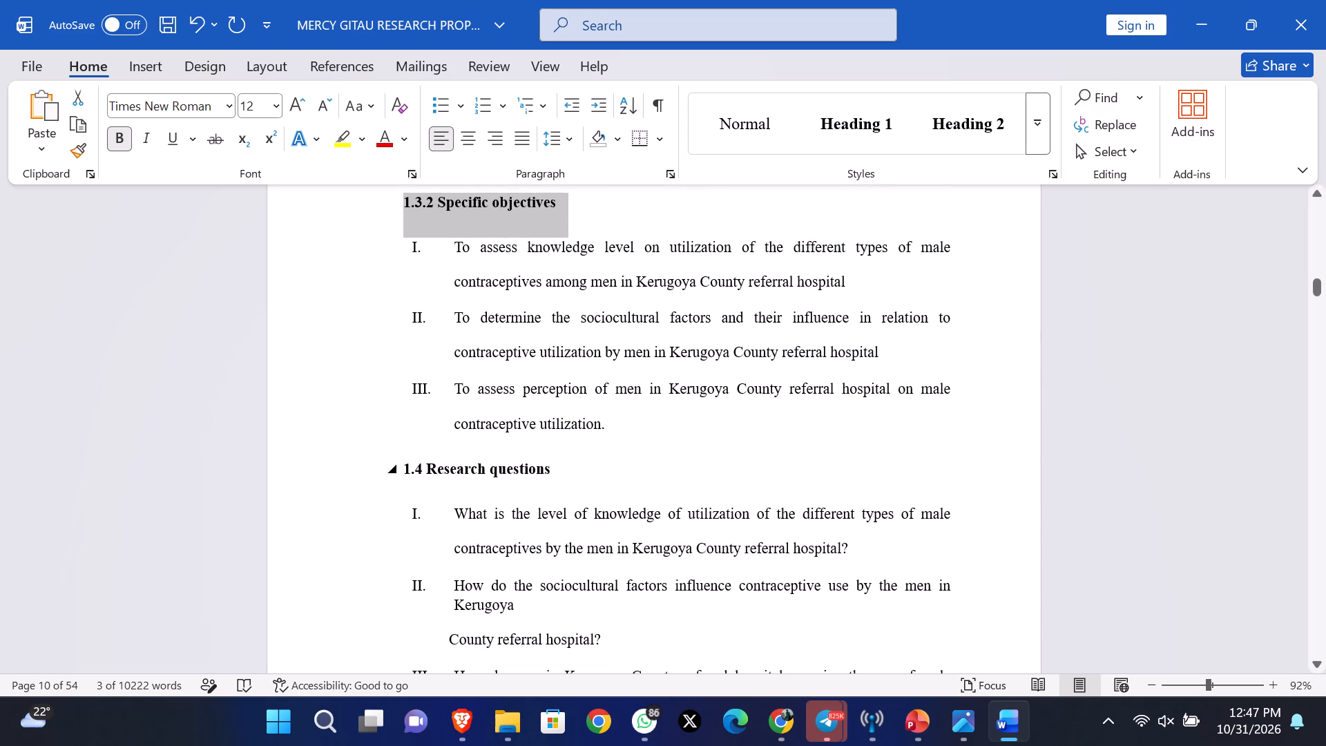
drag(602, 472, 340, 464)
click(968, 103)
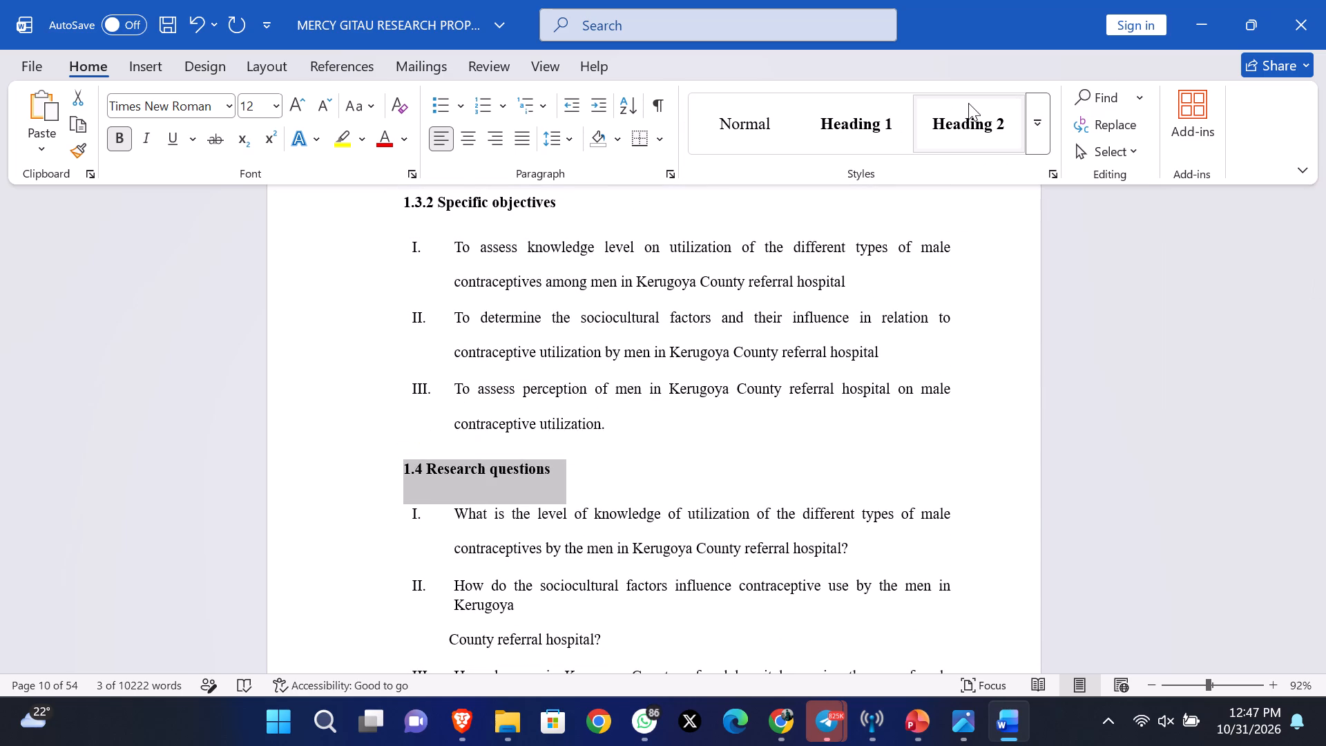
click(968, 103)
scroll(827, 354, down, 2)
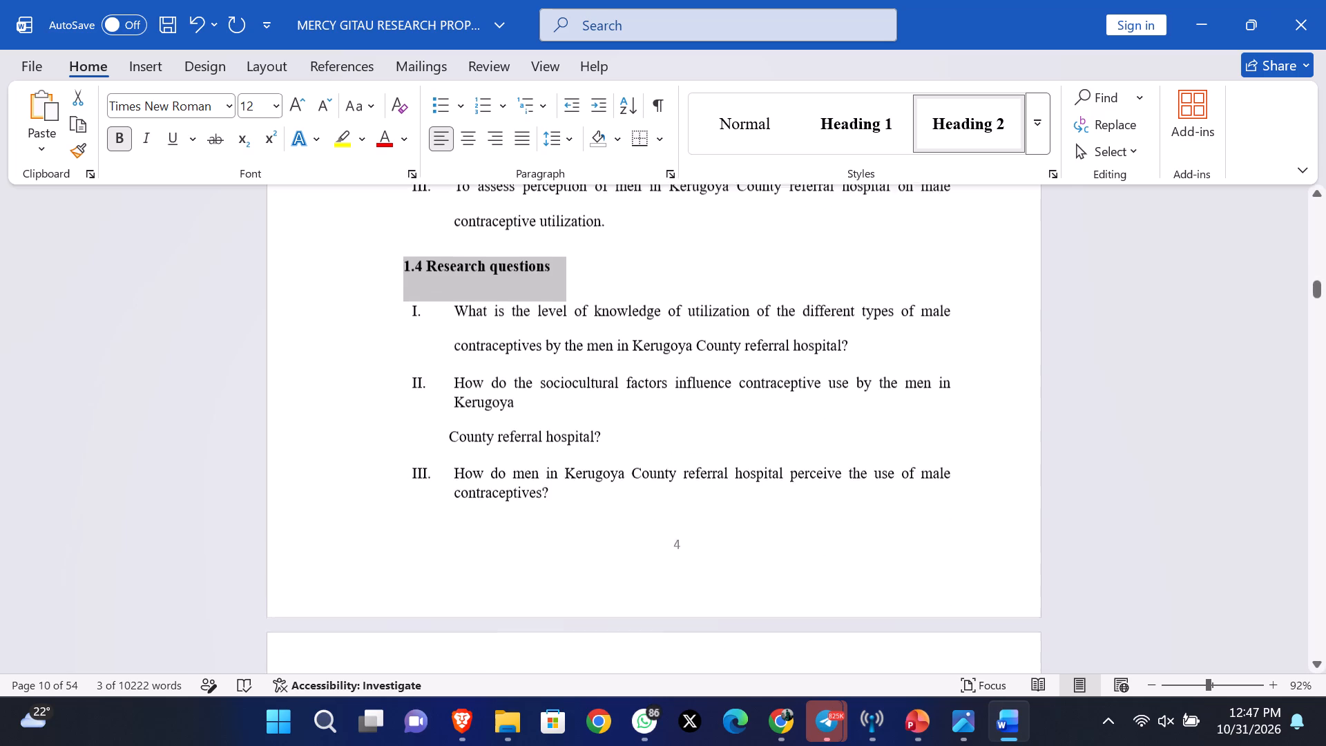
scroll(827, 354, down, 4)
drag(644, 426, 394, 446)
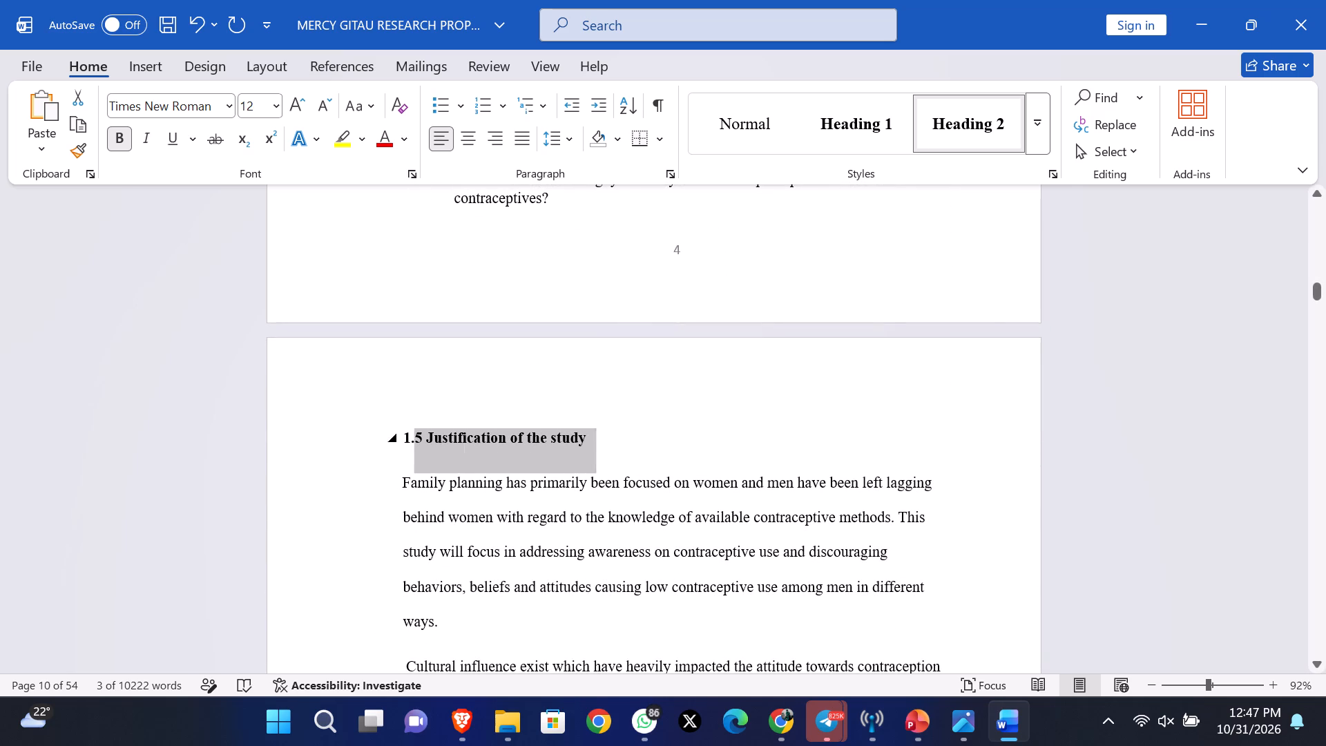
drag(394, 446, 390, 446)
click(986, 138)
Apply the Heading 2 style to the 1.6 Scope of the study subheading.
scroll(865, 428, down, 3)
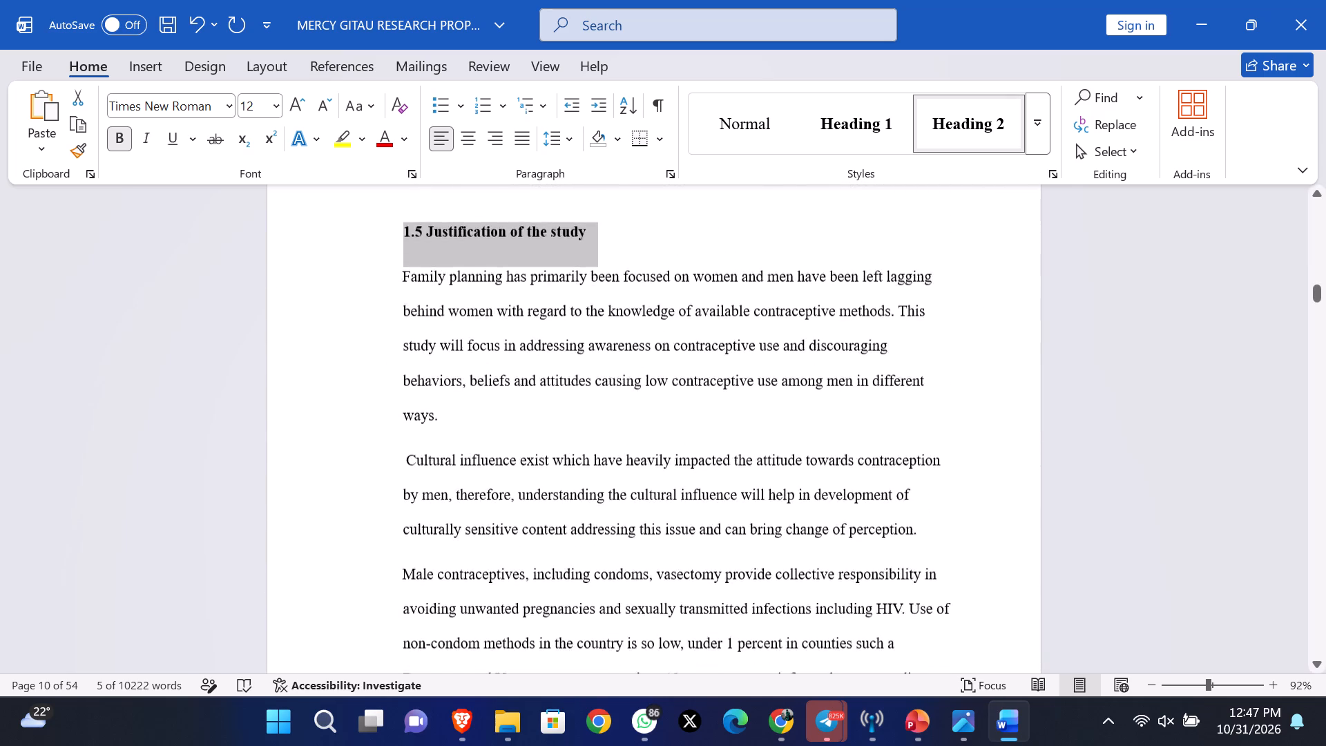
scroll(865, 428, down, 10)
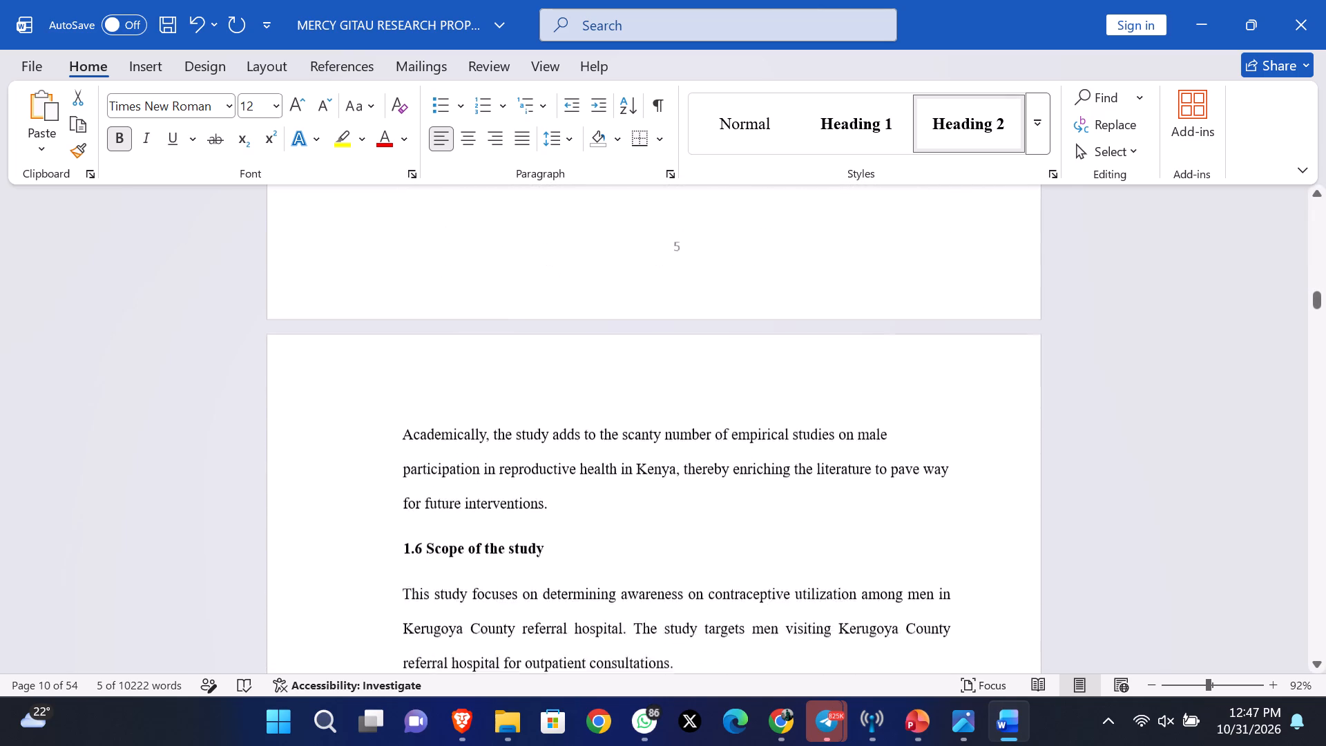
scroll(865, 428, down, 1)
drag(586, 377, 390, 380)
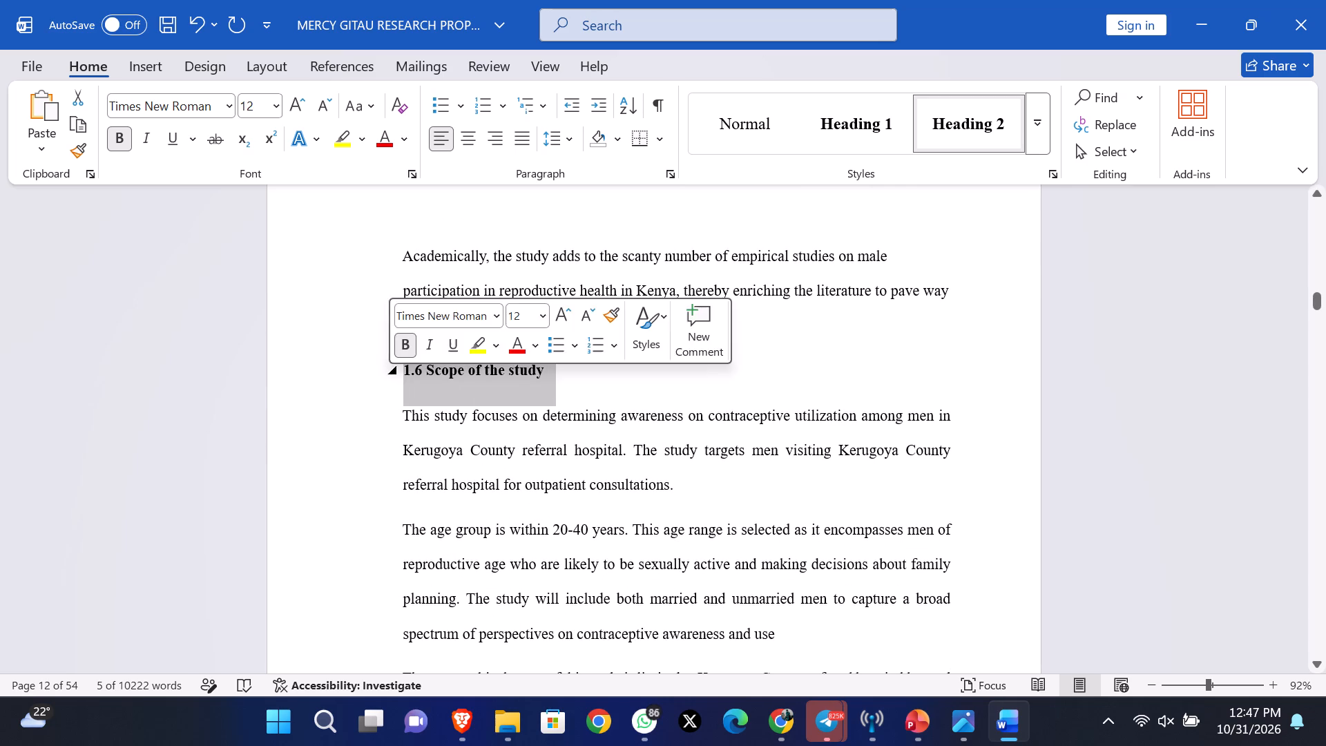
click(955, 140)
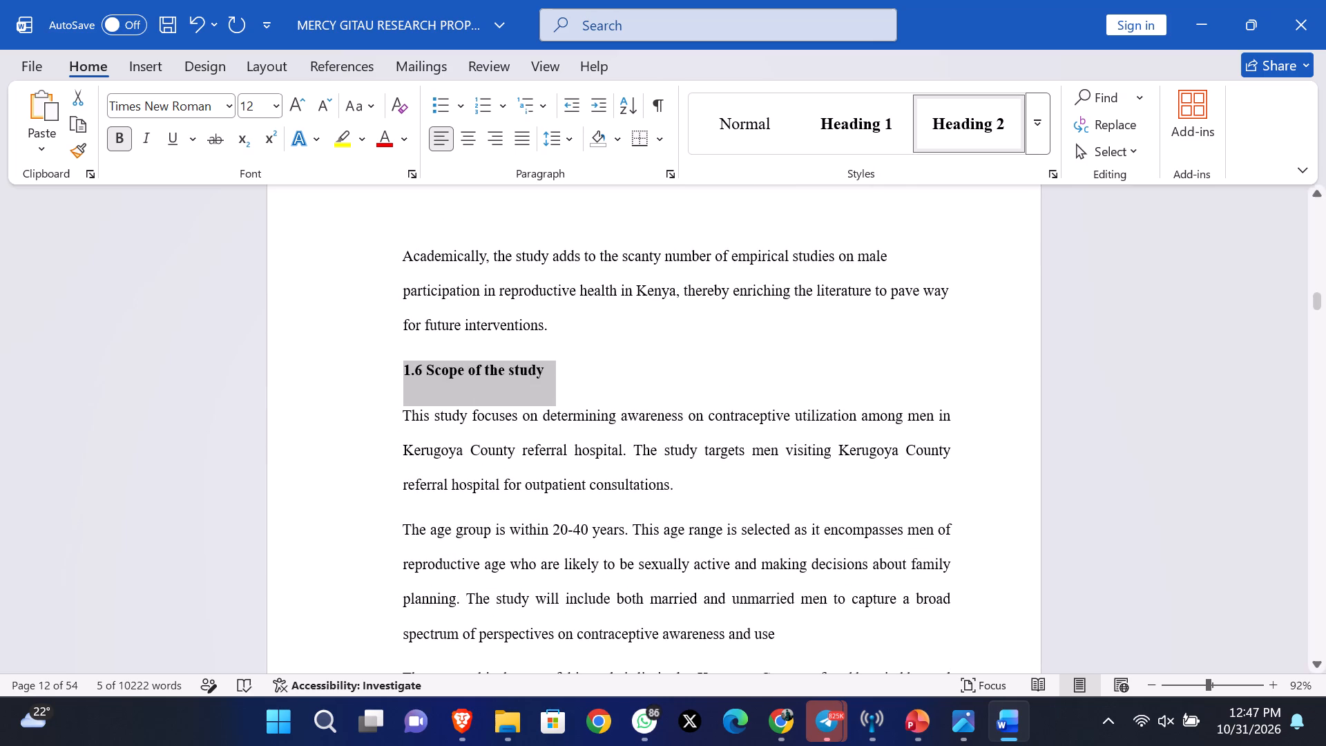
Apply the Heading 1 style to the CHAPTER TWO: LITERATURE REVIEW heading.
scroll(798, 329, down, 7)
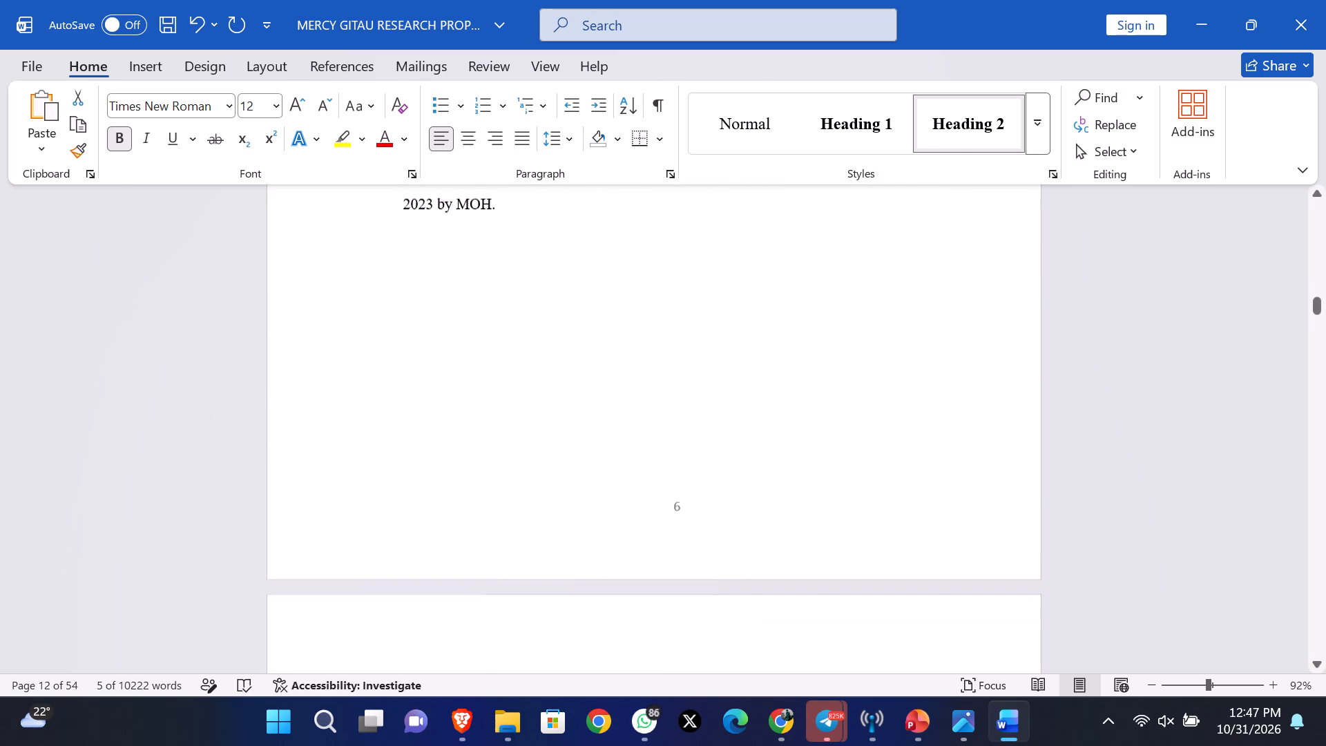
scroll(798, 329, down, 3)
drag(738, 419, 417, 415)
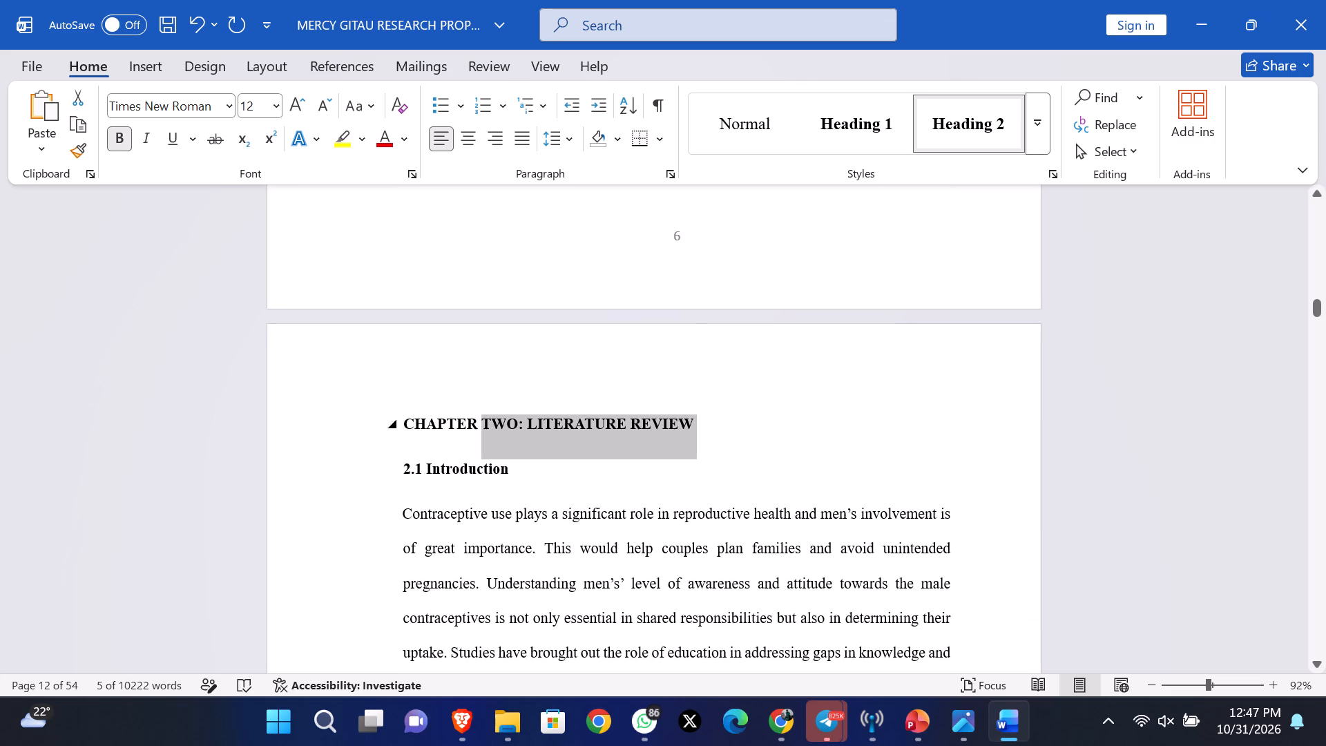
drag(417, 415, 356, 410)
click(872, 128)
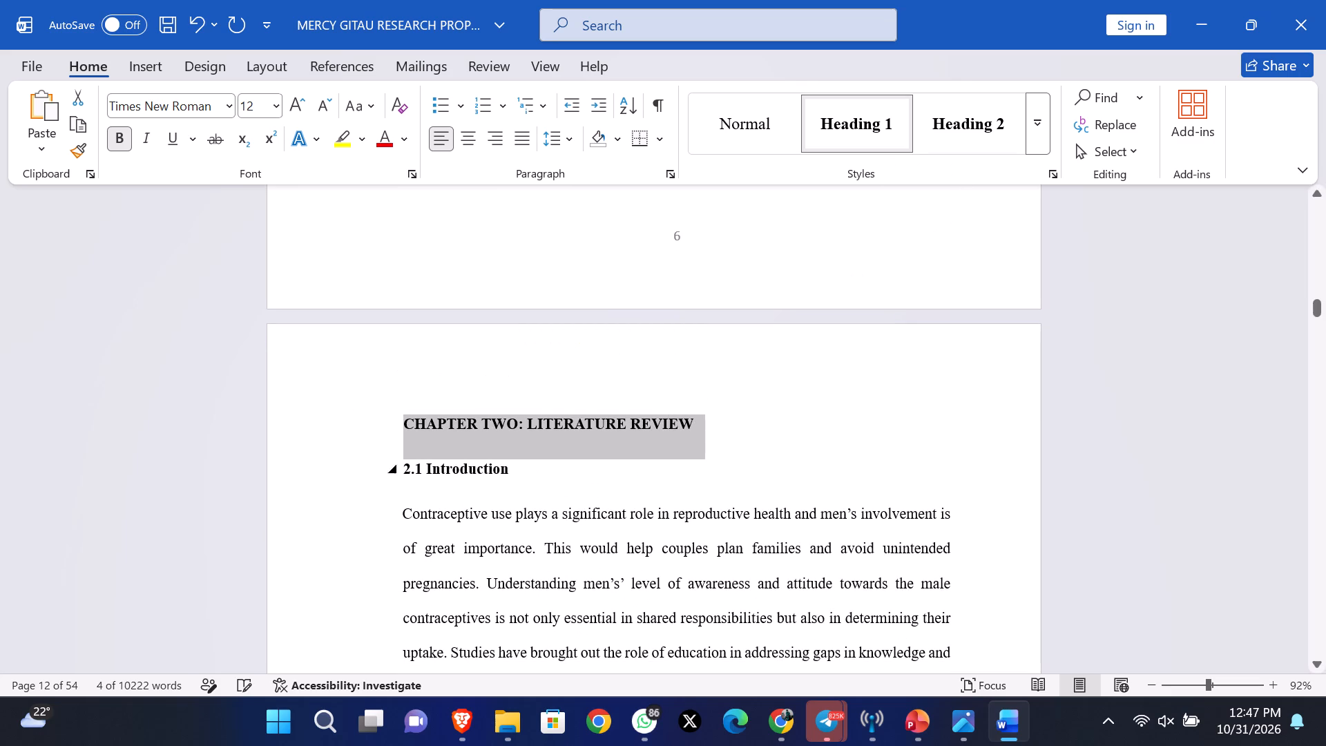
Apply the Heading 2 style to the 2.1 Introduction and 2.2 Theoretical review subheadings in chapter two.
drag(557, 481, 379, 473)
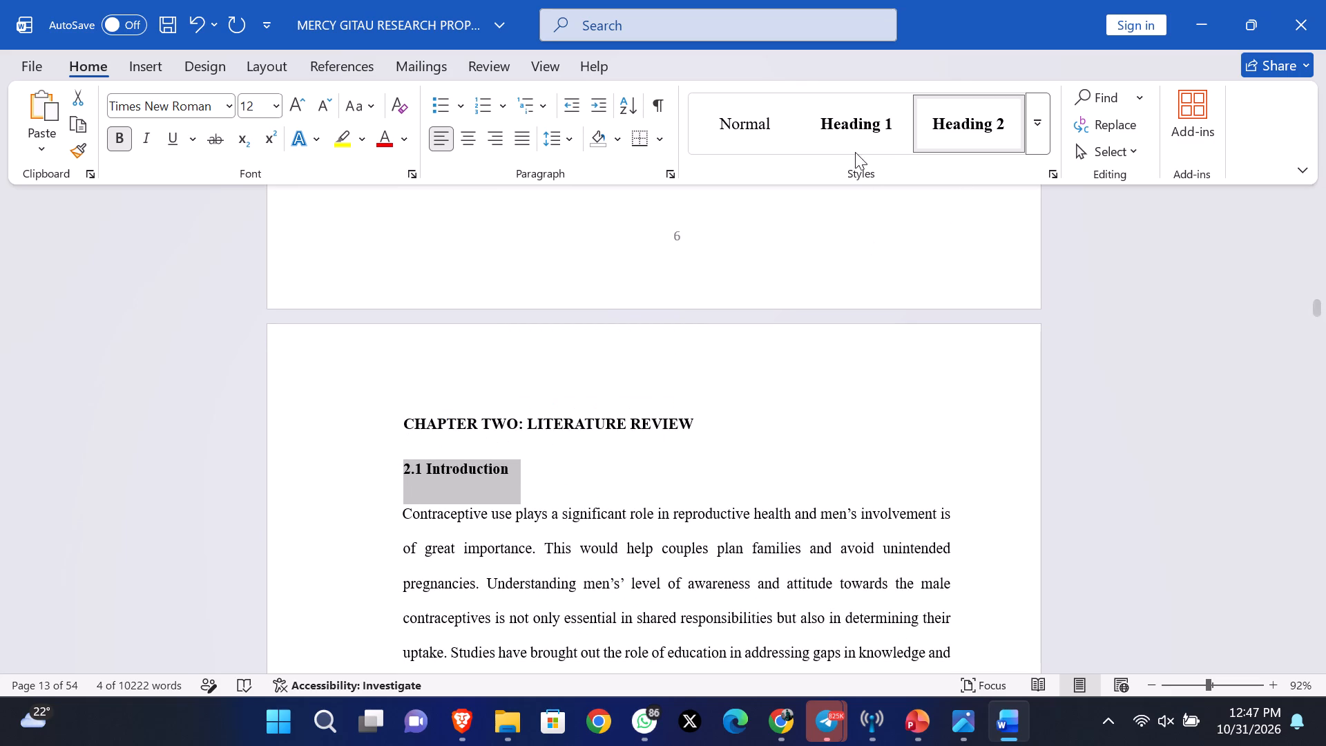
click(860, 133)
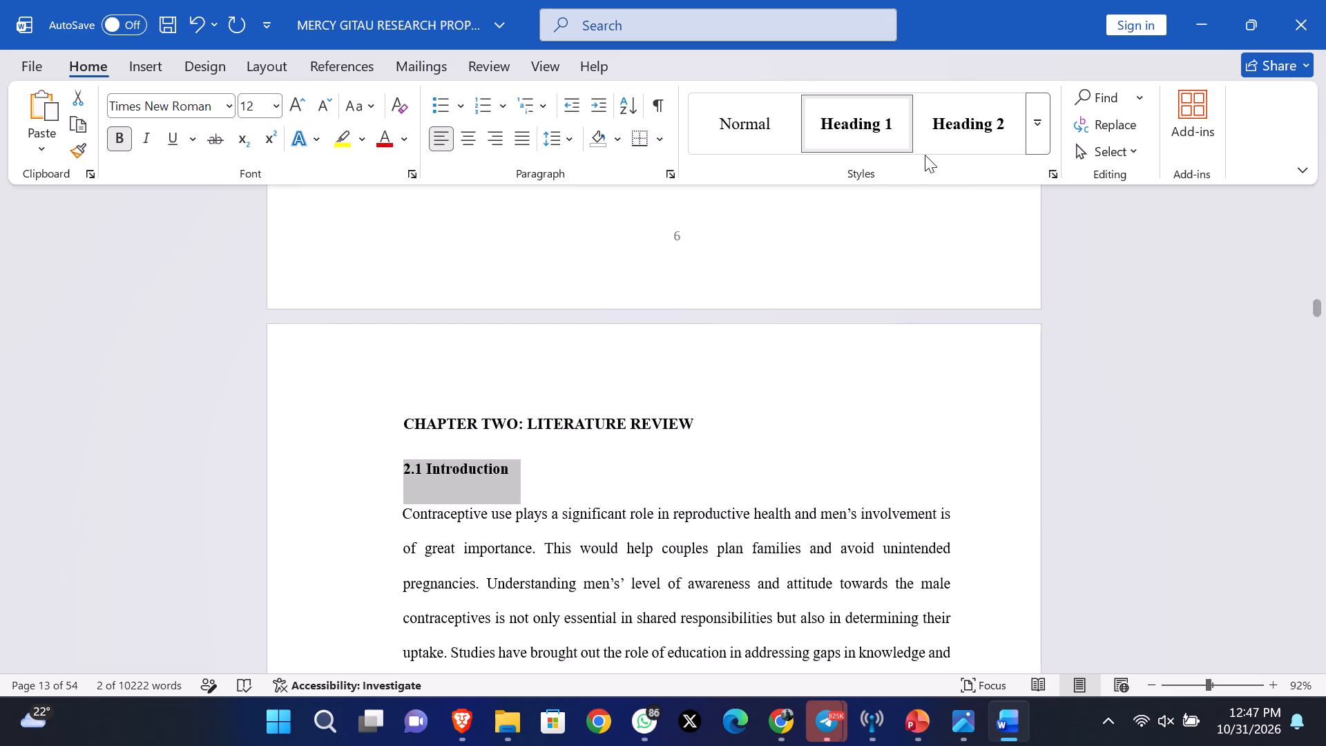
click(936, 149)
scroll(832, 293, down, 3)
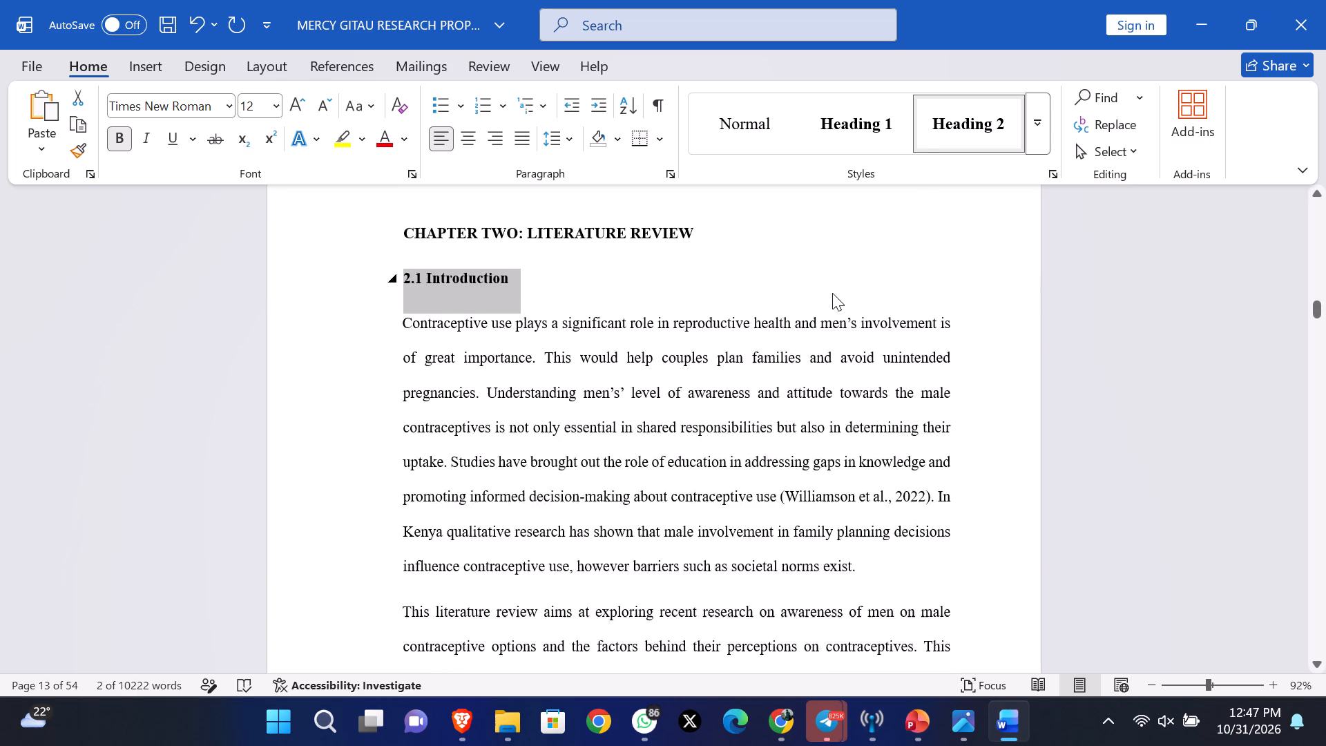
scroll(832, 293, down, 4)
drag(562, 374, 374, 367)
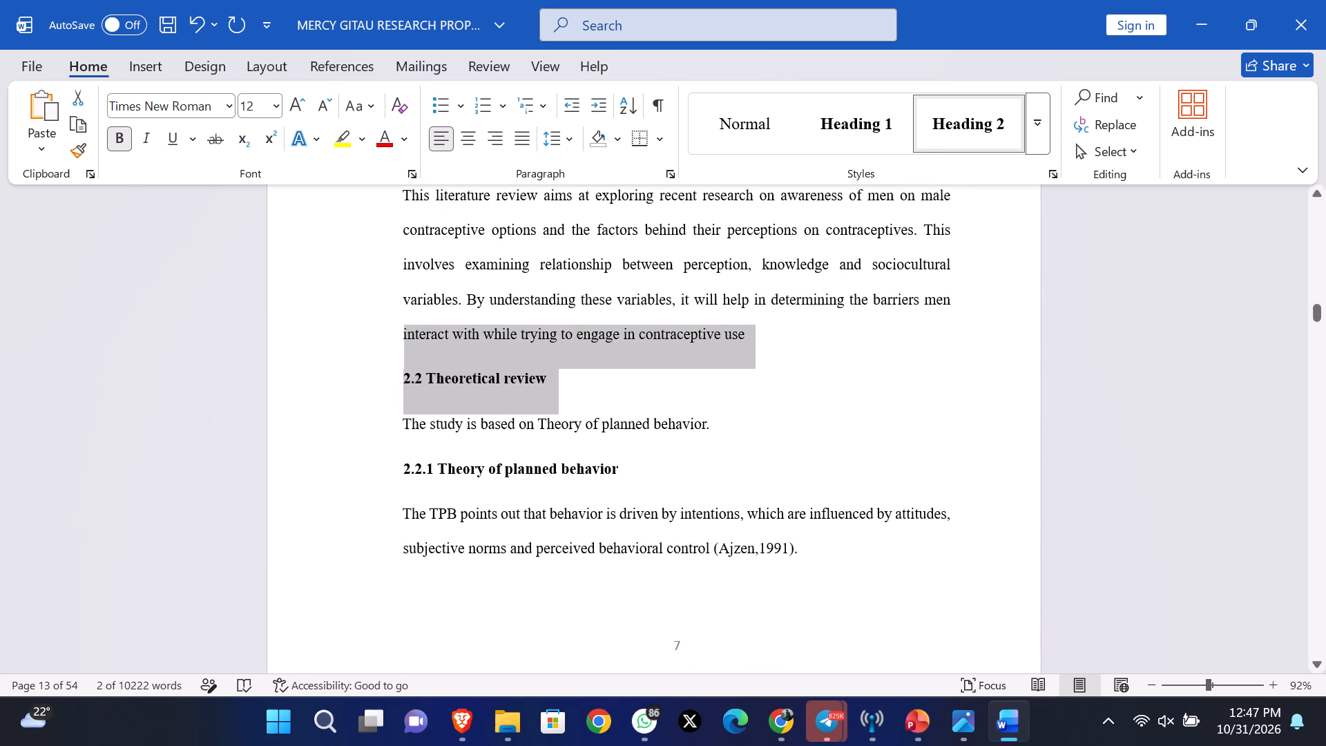
drag(374, 367, 374, 367)
drag(675, 359, 655, 364)
drag(553, 375, 395, 374)
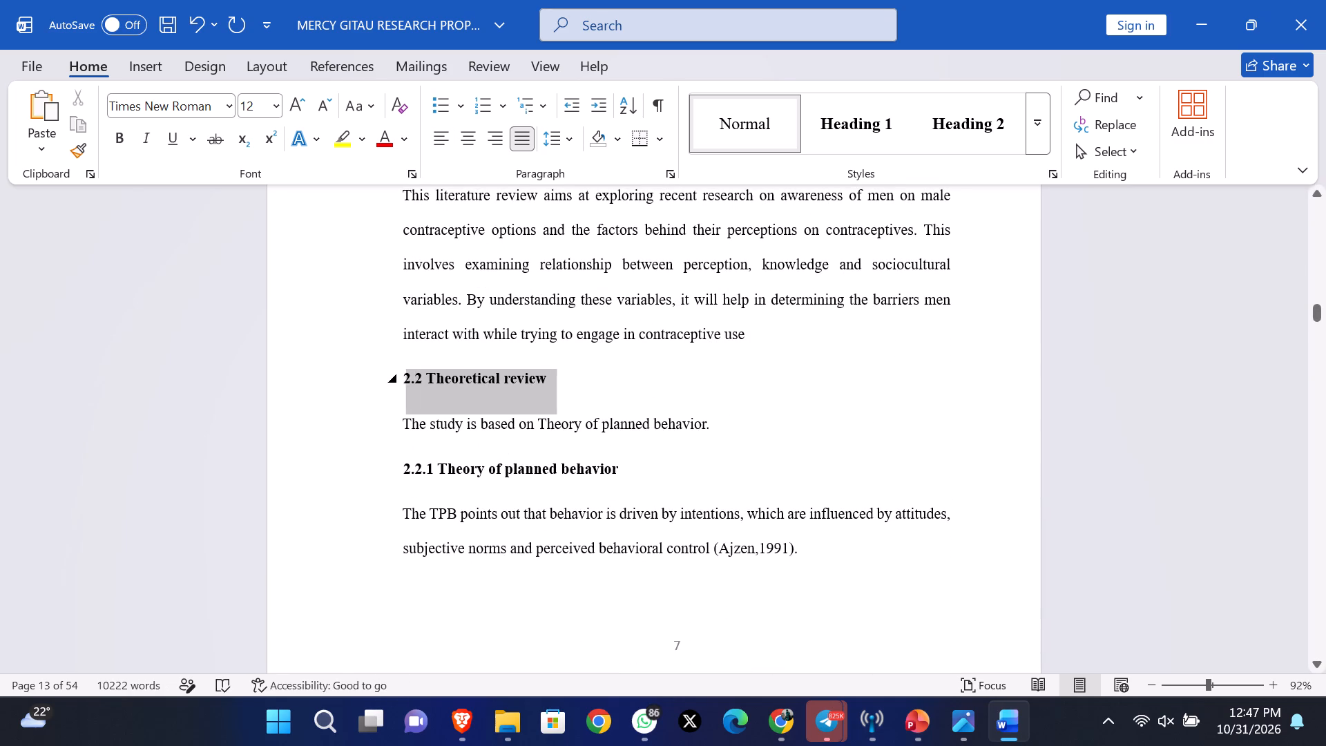
drag(395, 374, 374, 374)
click(986, 104)
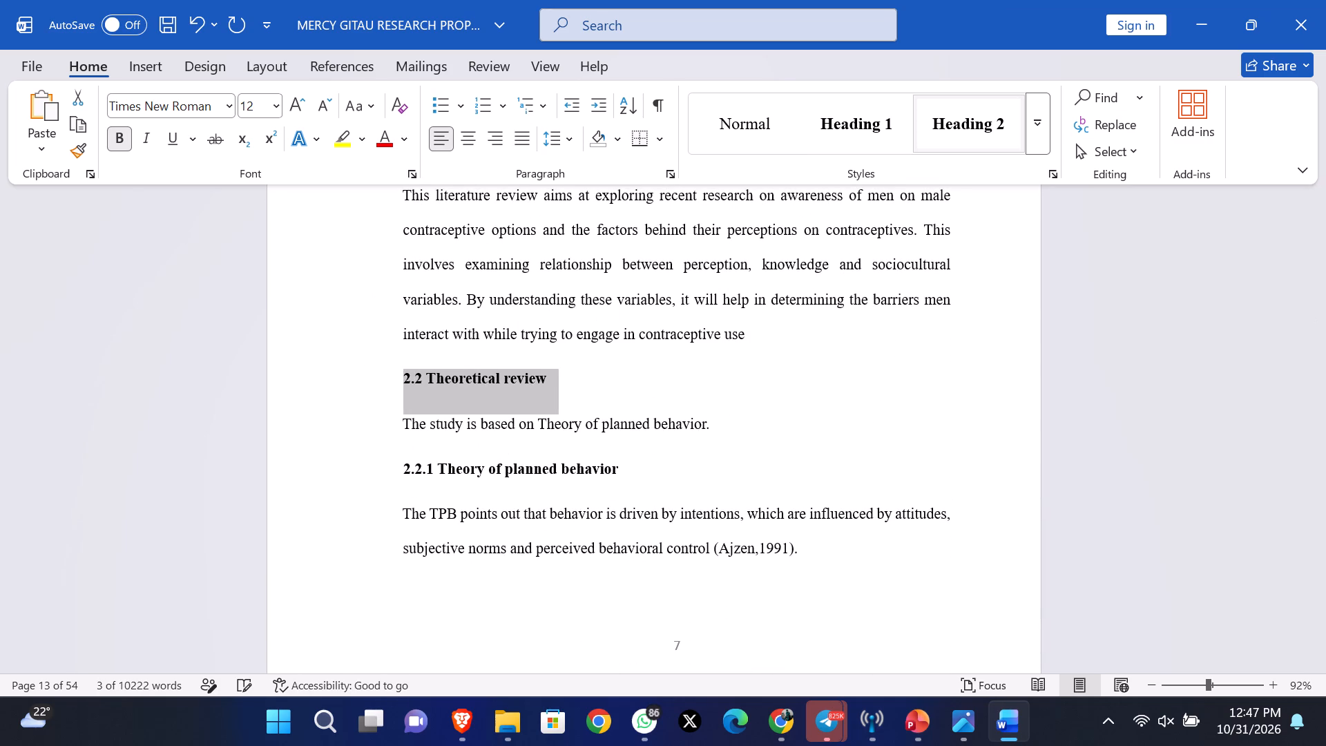
Apply the Heading 3 style to the 2.2.1 Theory of planned behavior and 2.2.2 Empirical Review subheadings.
drag(631, 477, 360, 477)
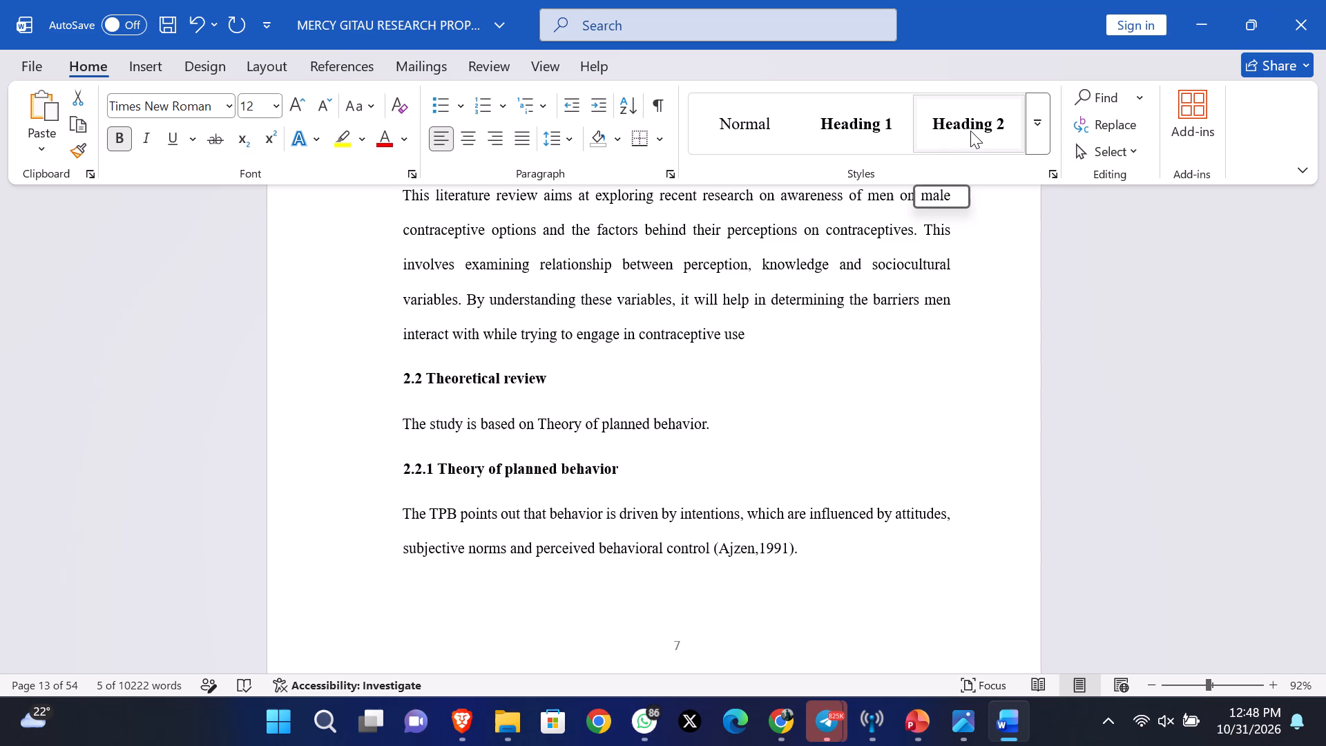
click(1046, 133)
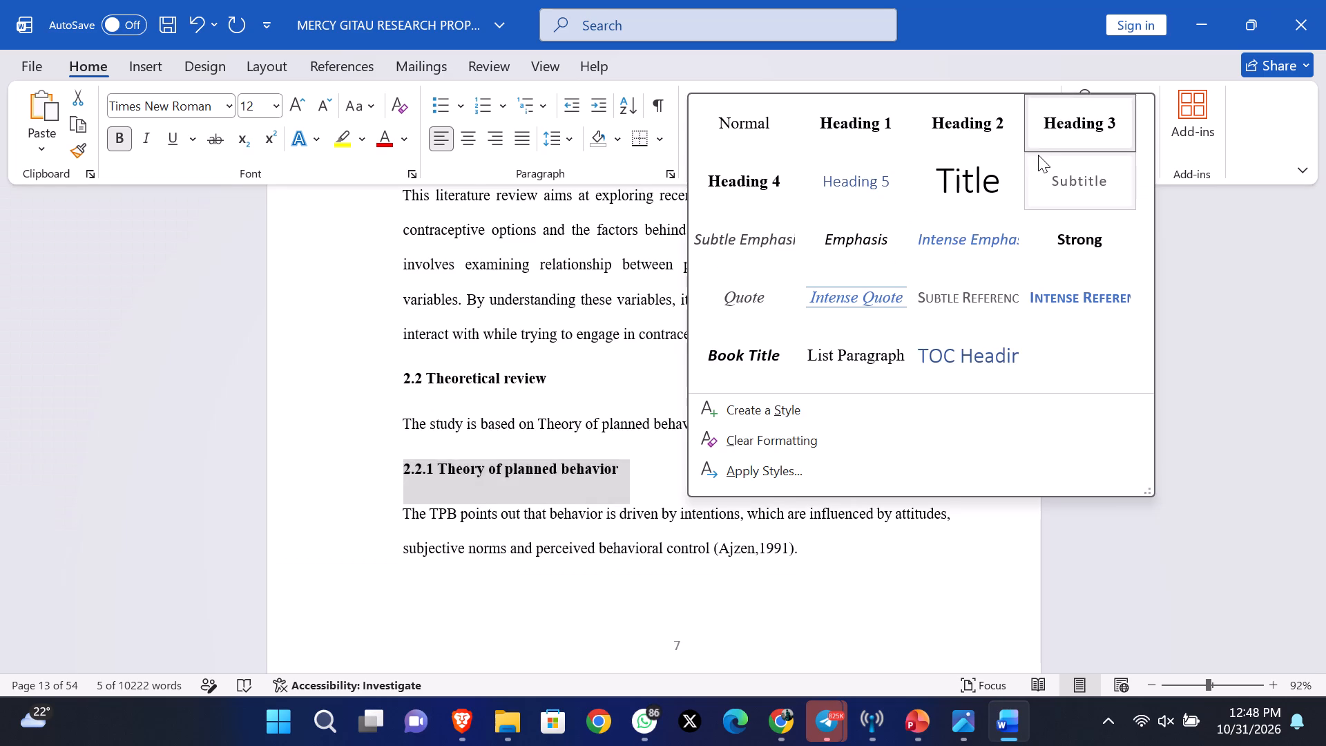
click(1075, 135)
scroll(923, 249, down, 3)
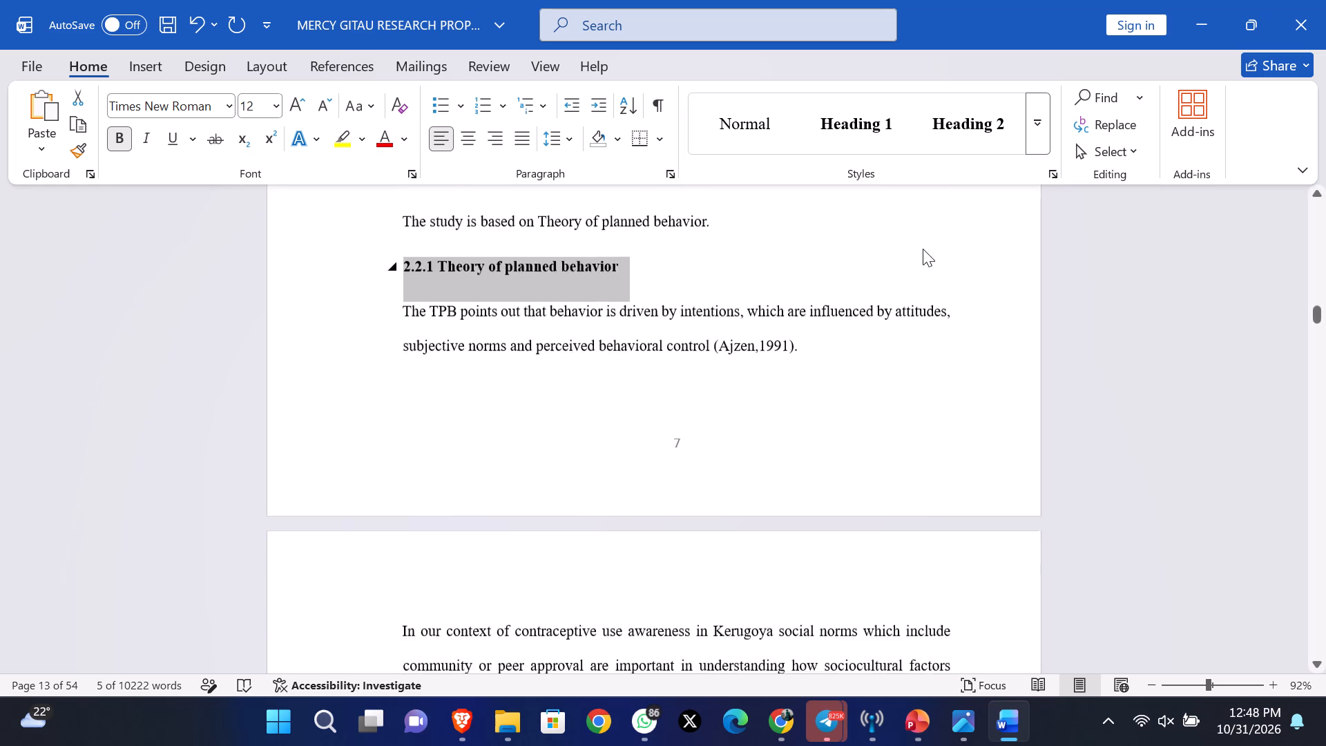
scroll(800, 365, down, 5)
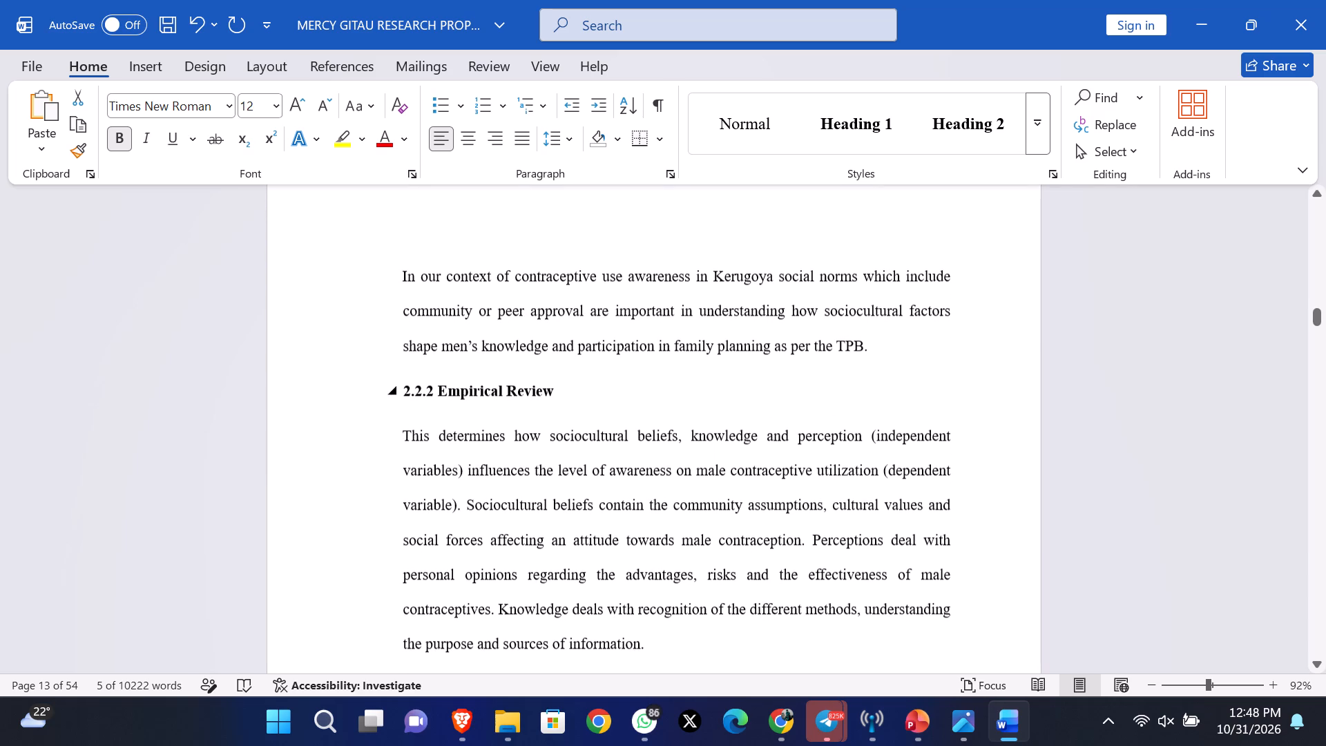
drag(580, 389, 385, 391)
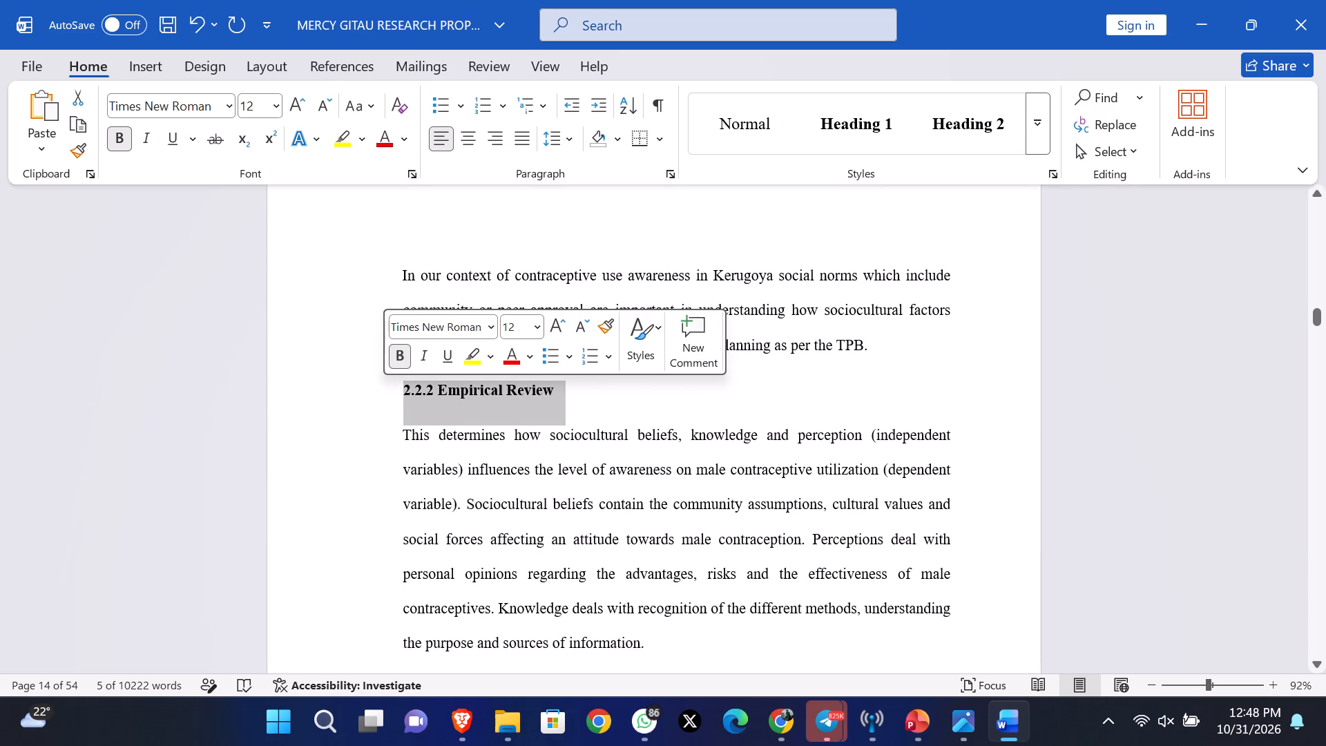
click(1037, 131)
click(1036, 132)
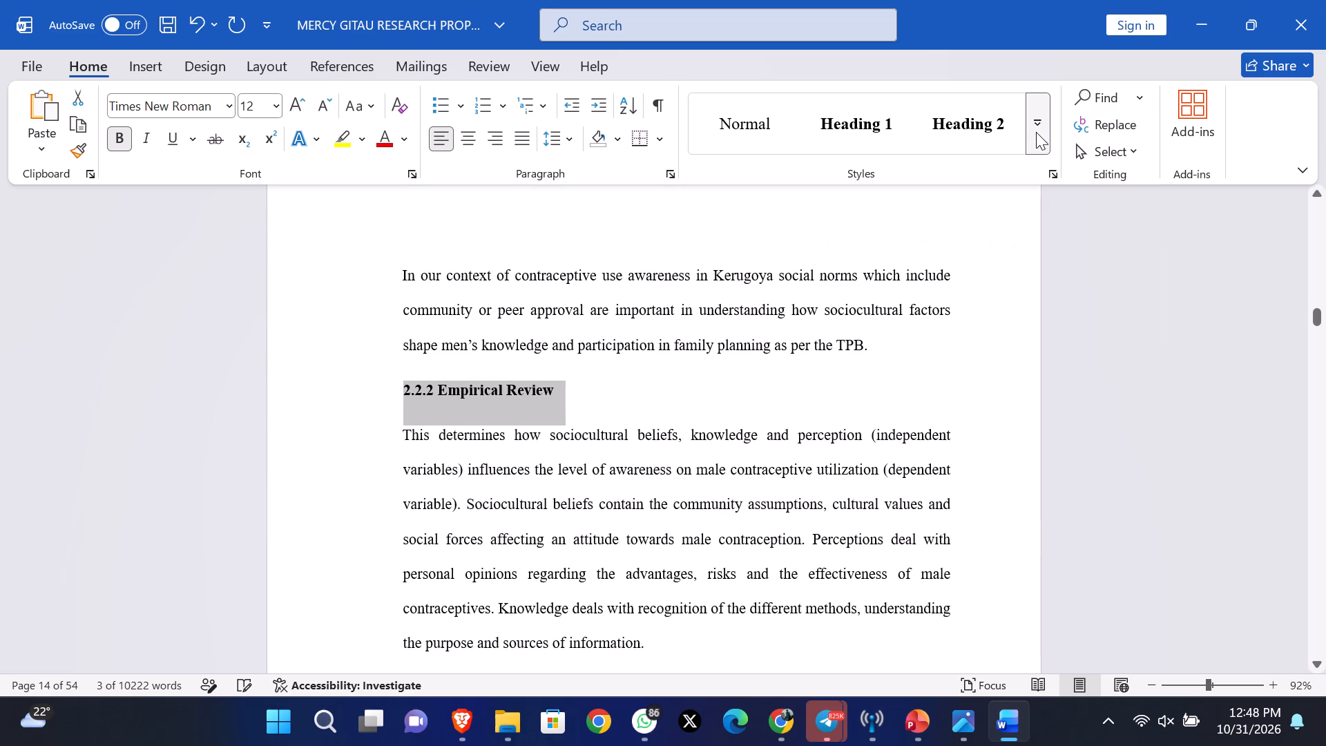
Apply the Heading 2 style to the 2.3 Knowledge on Male Contraceptives subheading.
scroll(869, 261, down, 3)
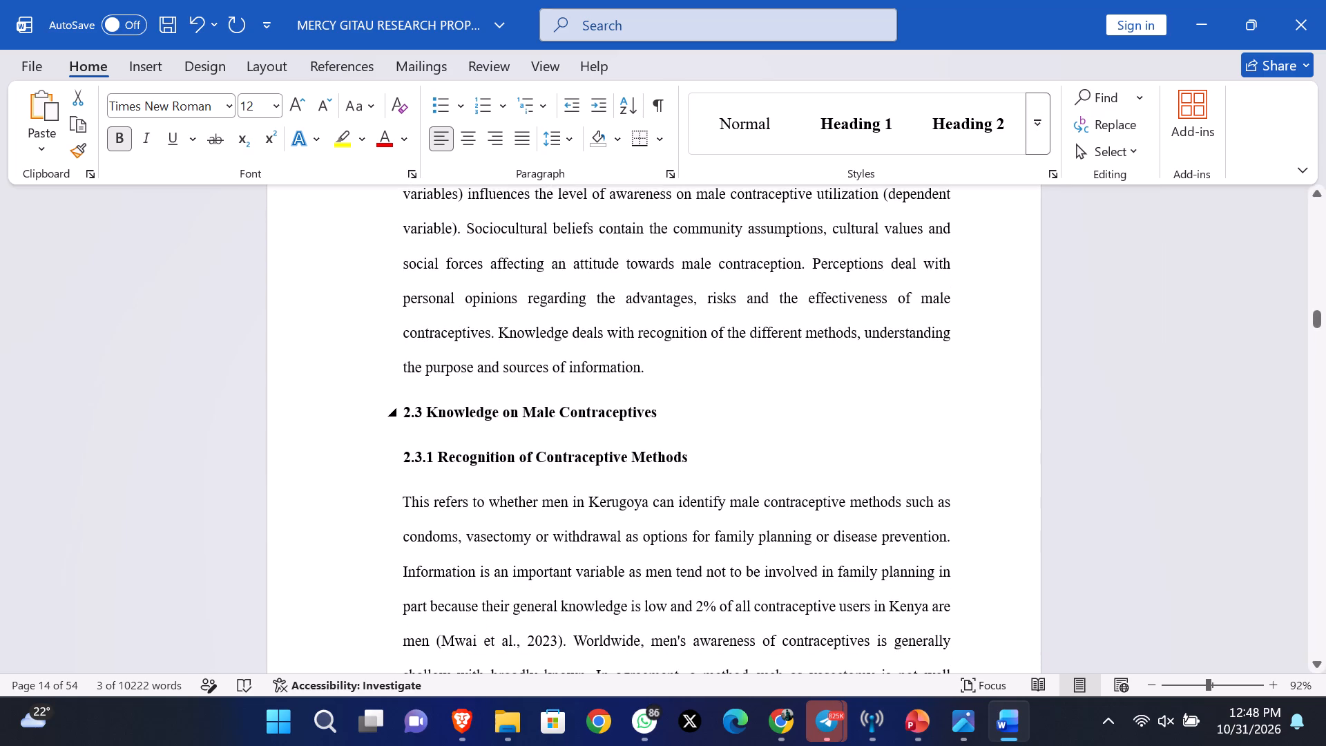
drag(720, 410, 392, 416)
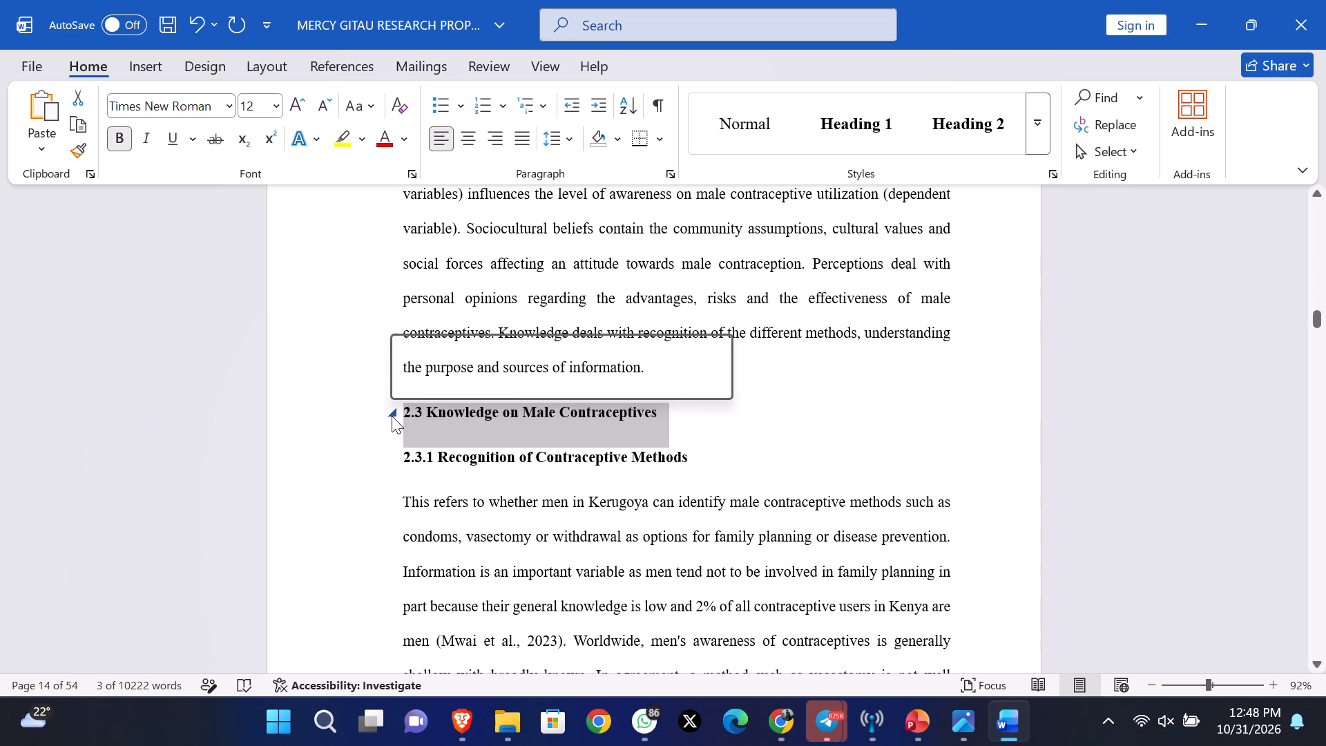
click(959, 129)
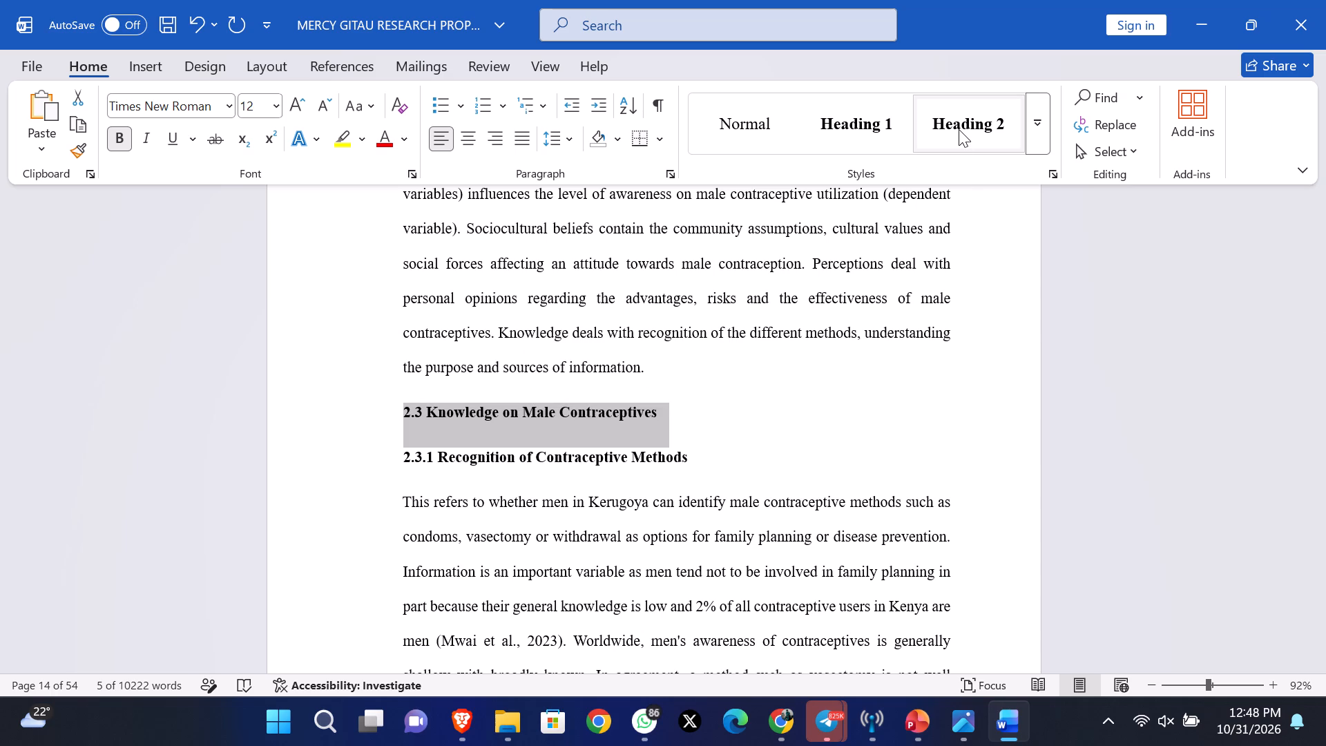
Apply the Heading 3 style to the 2.3.1 Recognition of Contraceptive Methods subheading.
click(708, 448)
drag(710, 460, 501, 478)
click(759, 470)
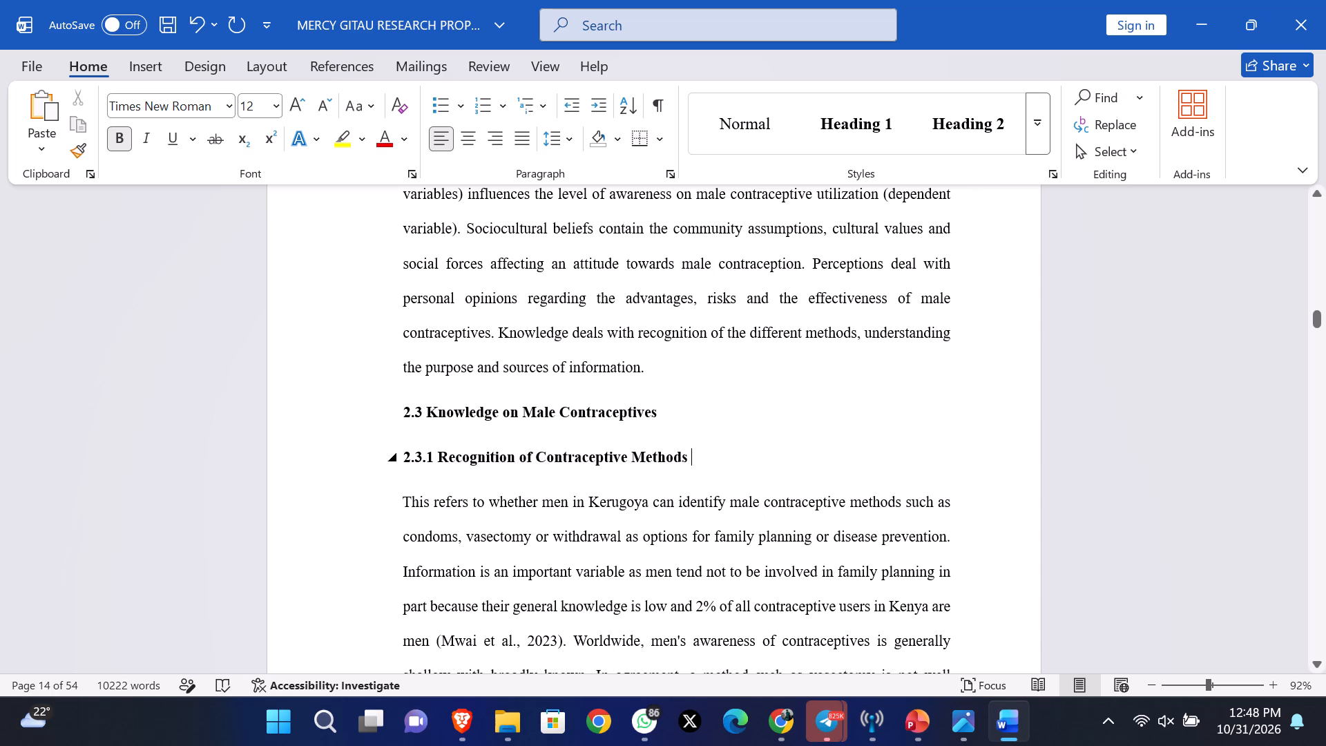
drag(704, 465, 384, 455)
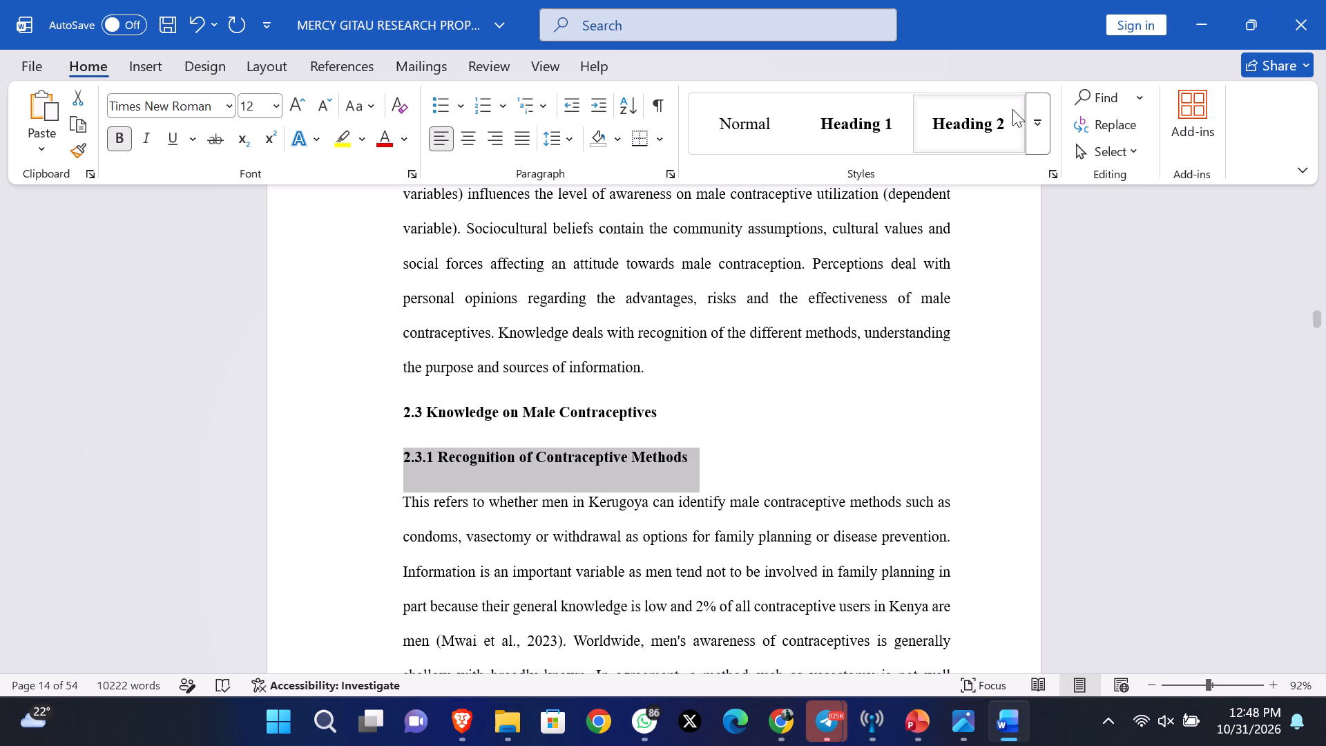
click(1031, 124)
click(1059, 124)
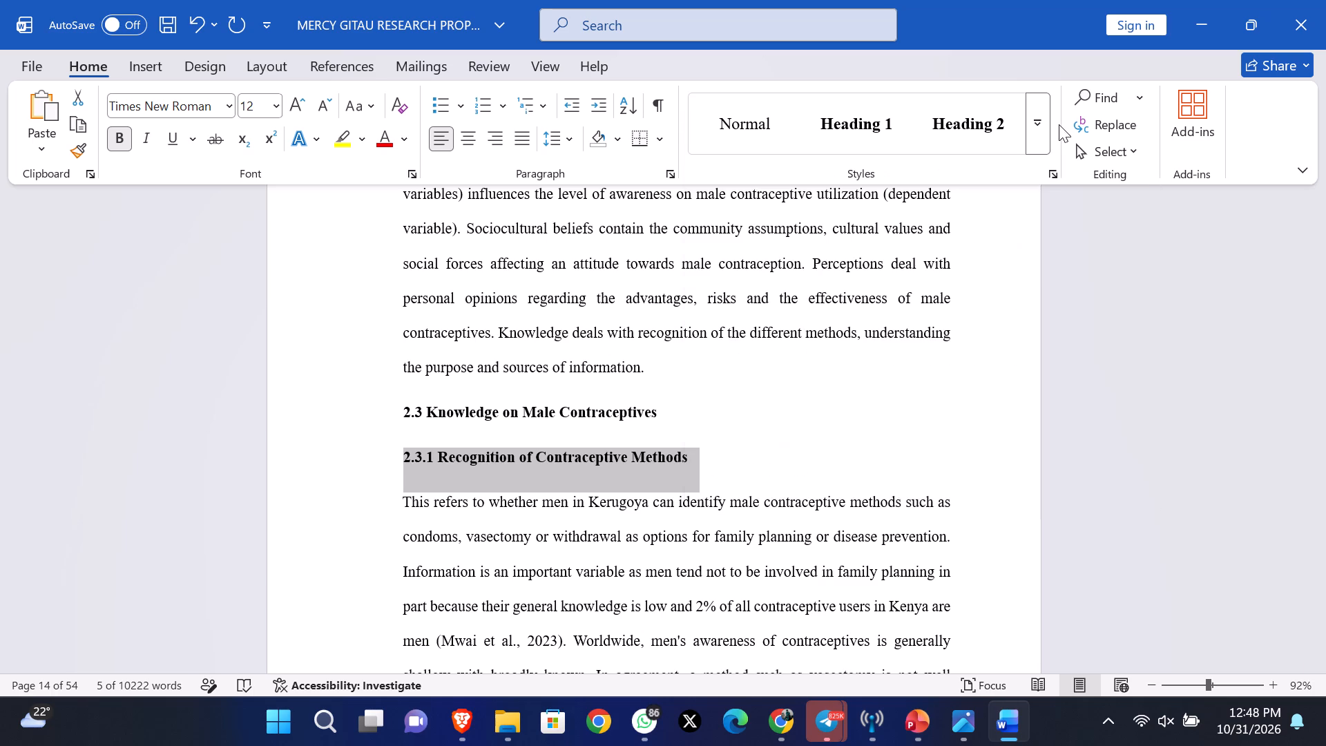
click(970, 519)
Apply the Heading 3 style to the 2.3.2 Understanding the Purpose of Male Contraceptives subheading.
scroll(862, 487, down, 1)
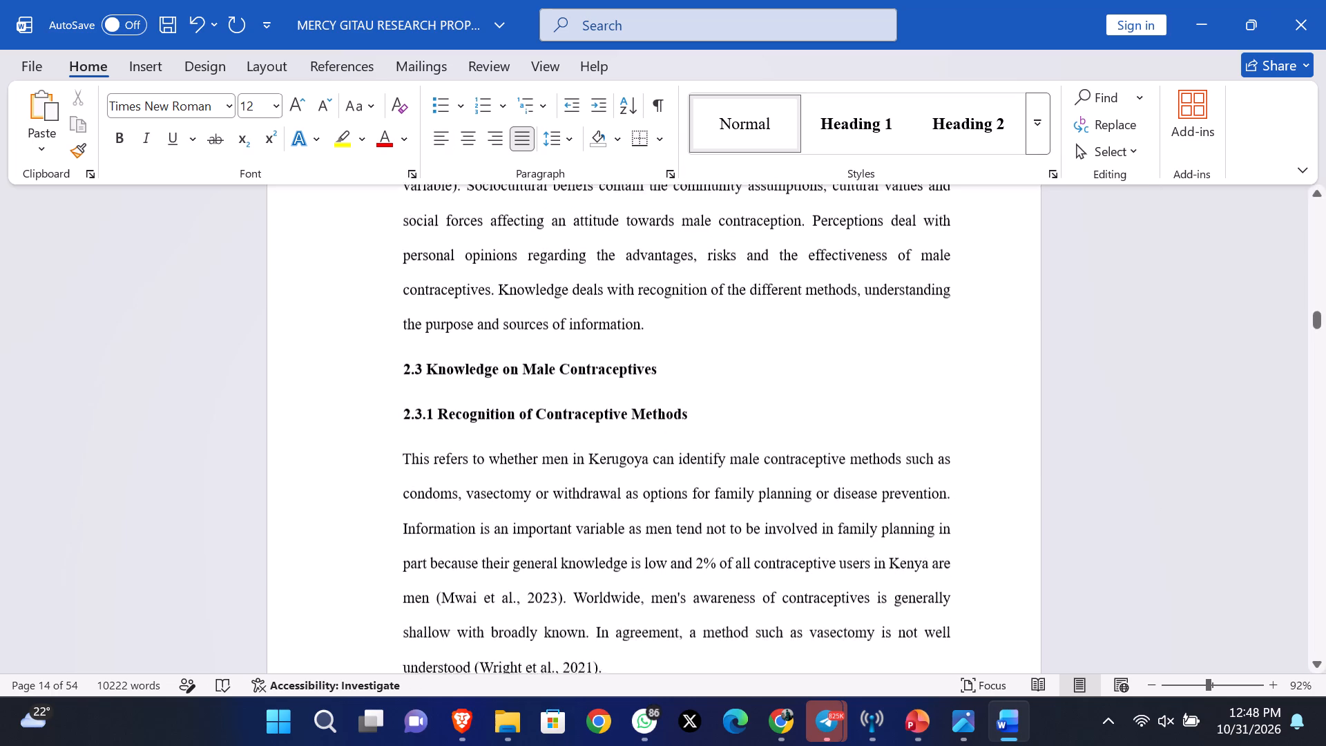
scroll(862, 487, down, 7)
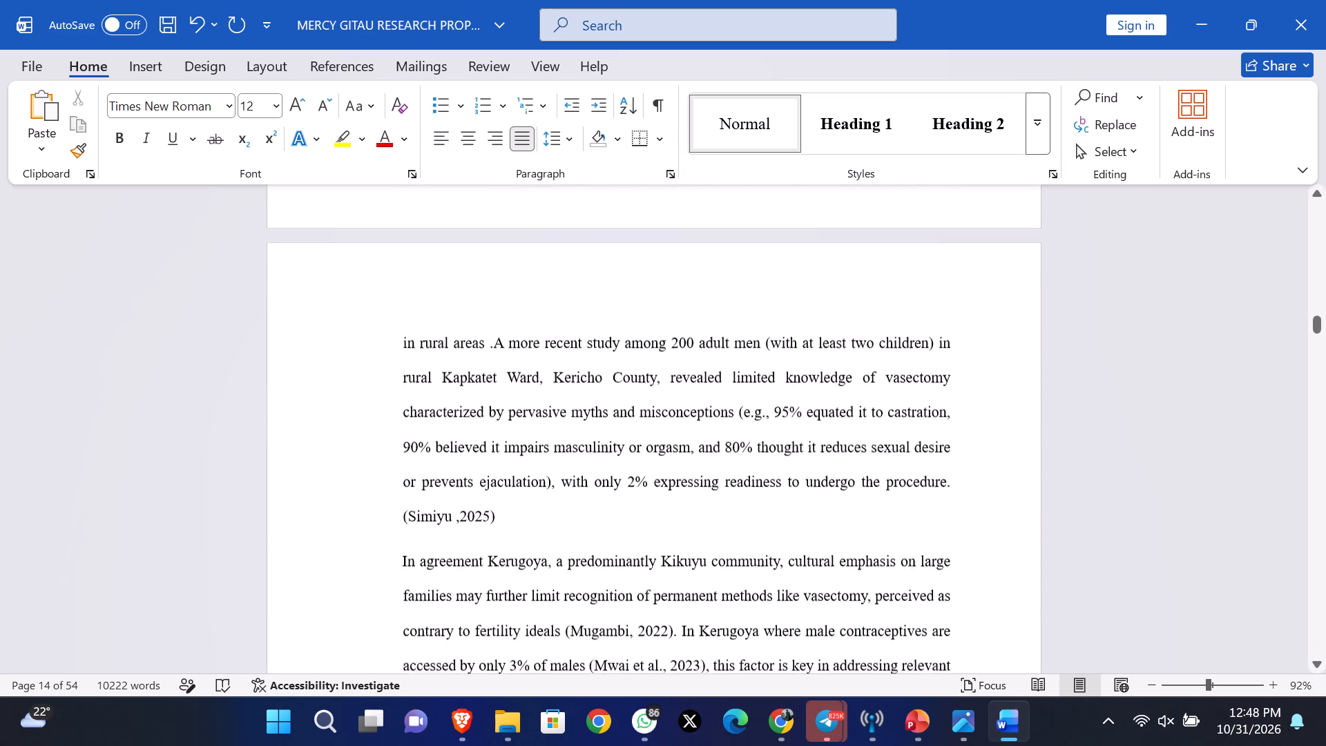
scroll(862, 487, down, 4)
drag(783, 444, 658, 459)
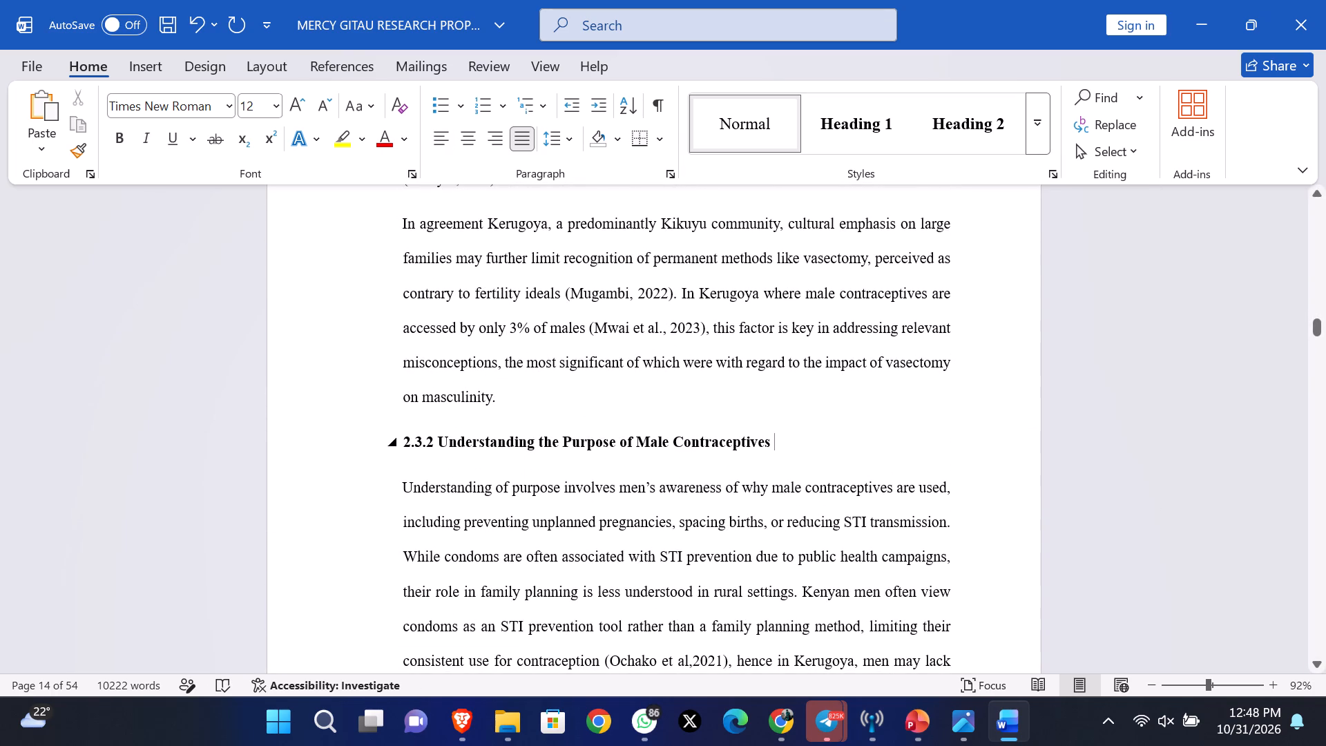
drag(658, 459, 392, 450)
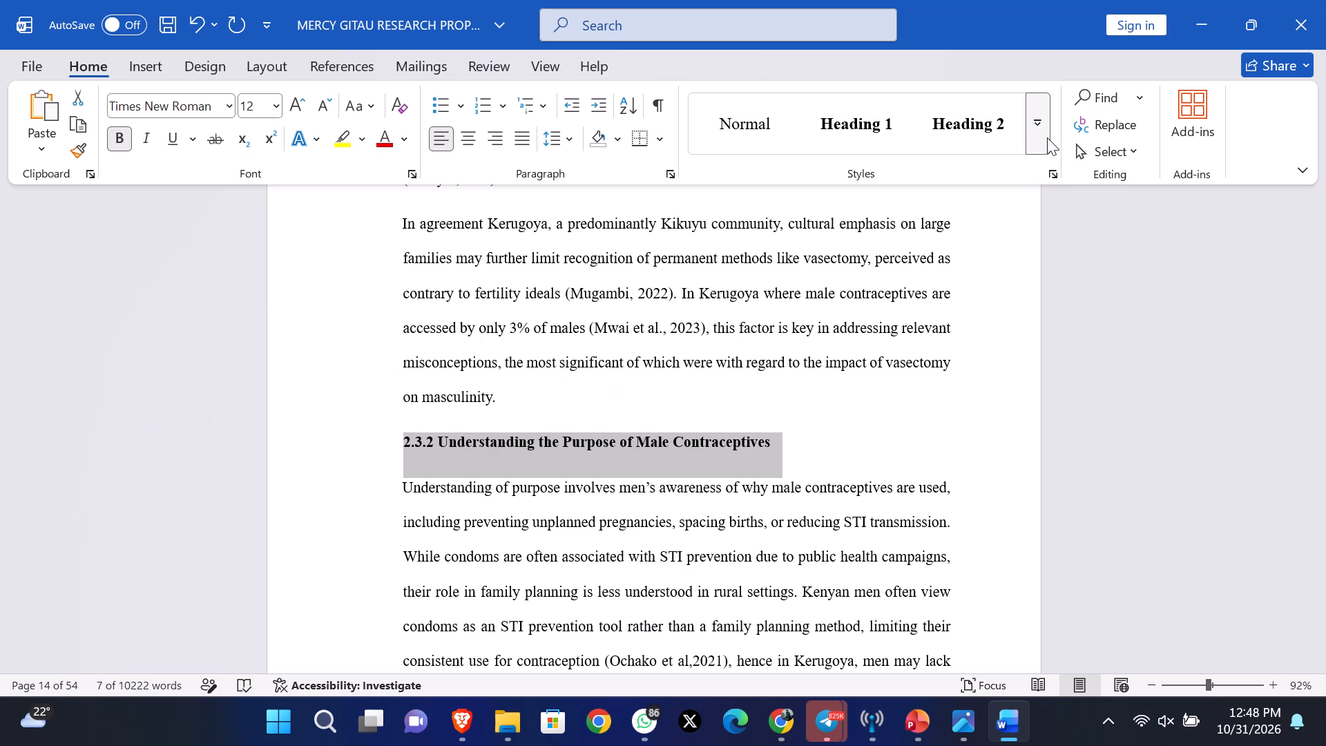
click(1047, 137)
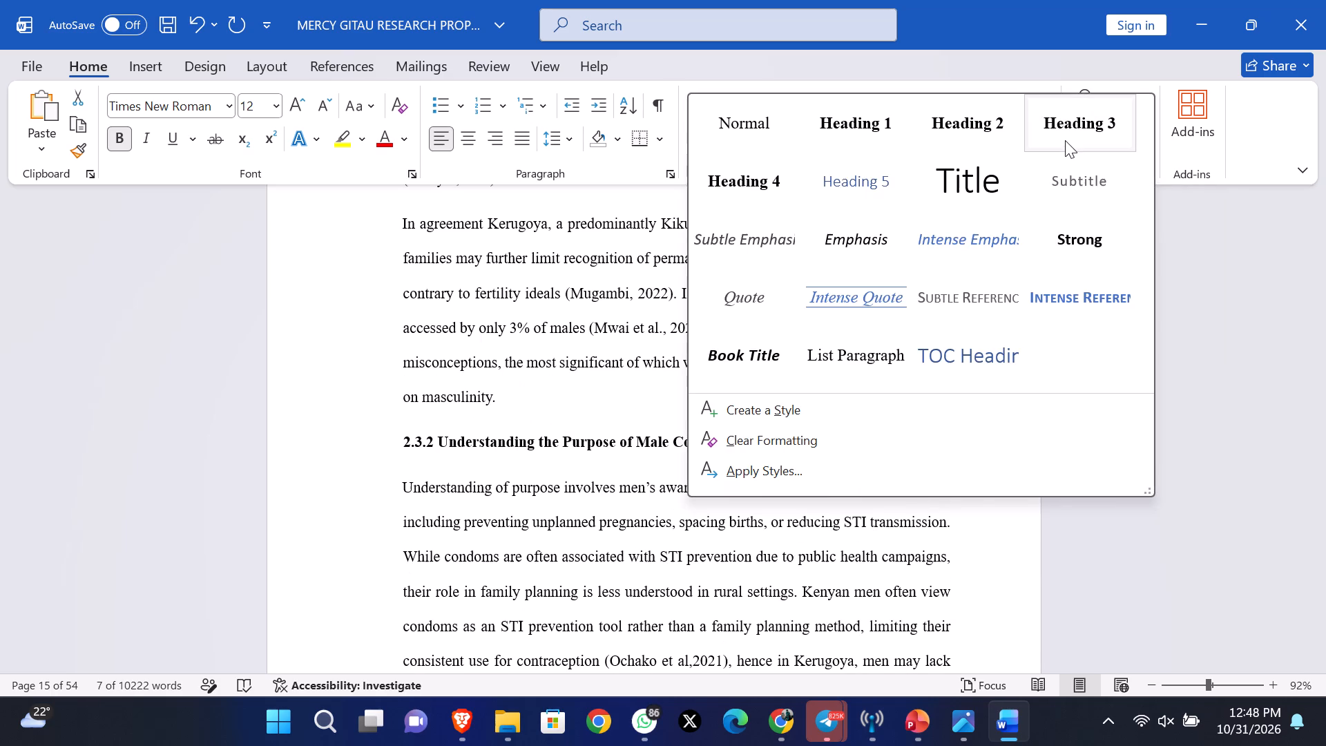
click(1065, 140)
Apply the Heading 3 style to the 2.3.3 Sources of Information on Male Contraceptives subheading.
scroll(947, 519, down, 4)
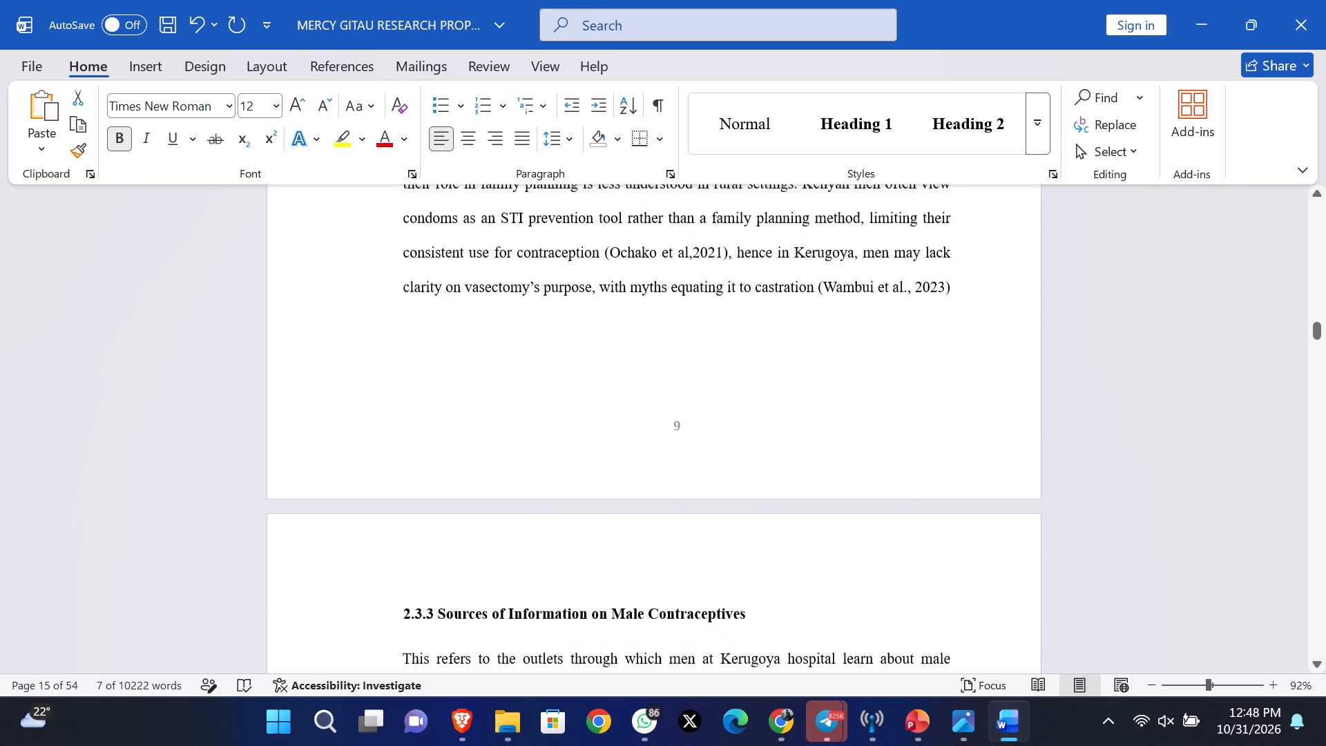
scroll(947, 519, down, 3)
drag(784, 363, 537, 371)
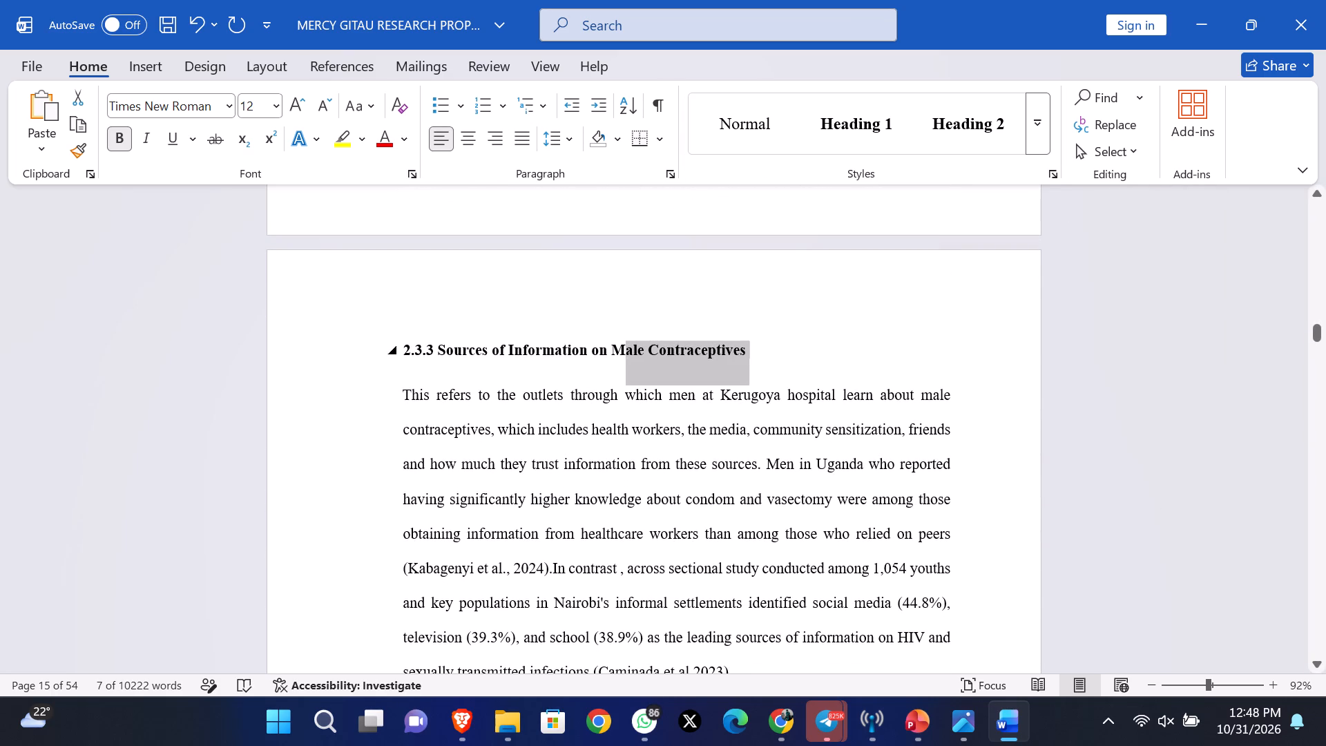
drag(537, 371, 374, 340)
click(1039, 137)
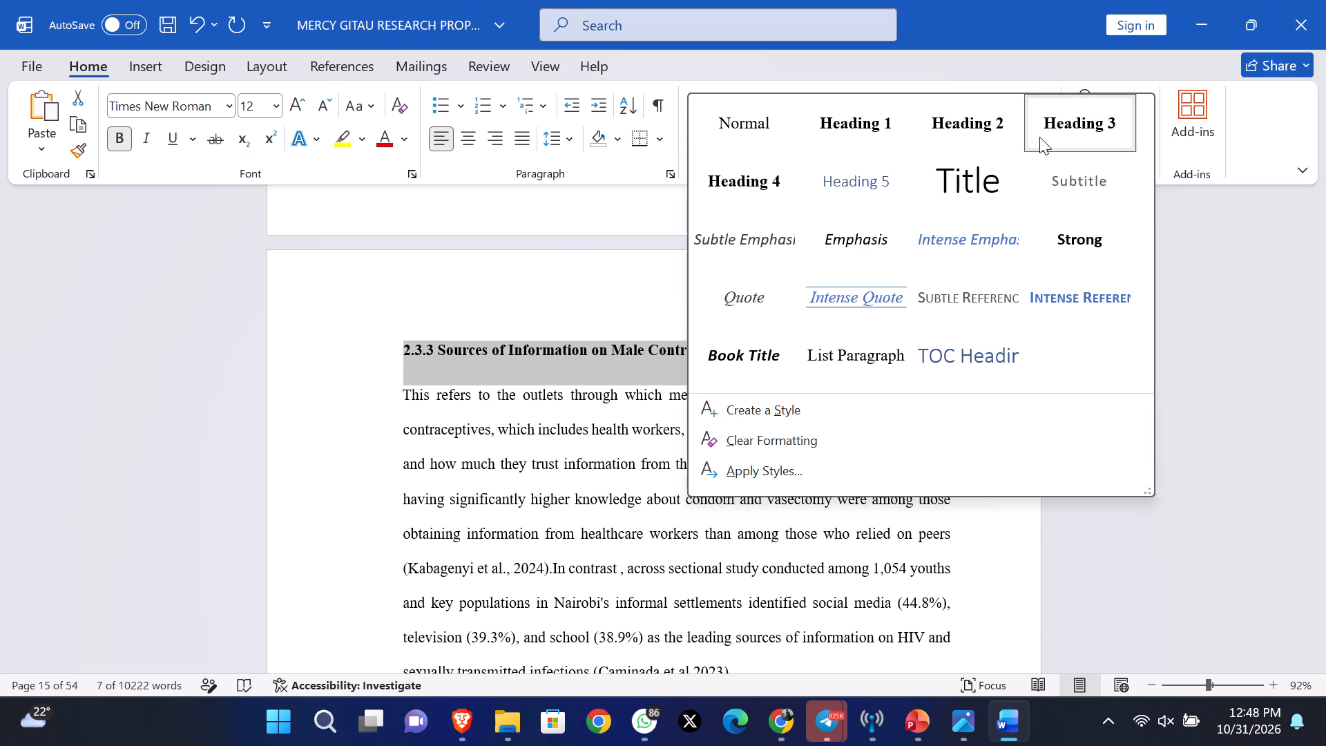
double_click(1055, 132)
Apply the Heading 2 style to the 2.4 Sociocultural Factors Influencing Male Contraceptive Use subheading.
scroll(890, 426, down, 2)
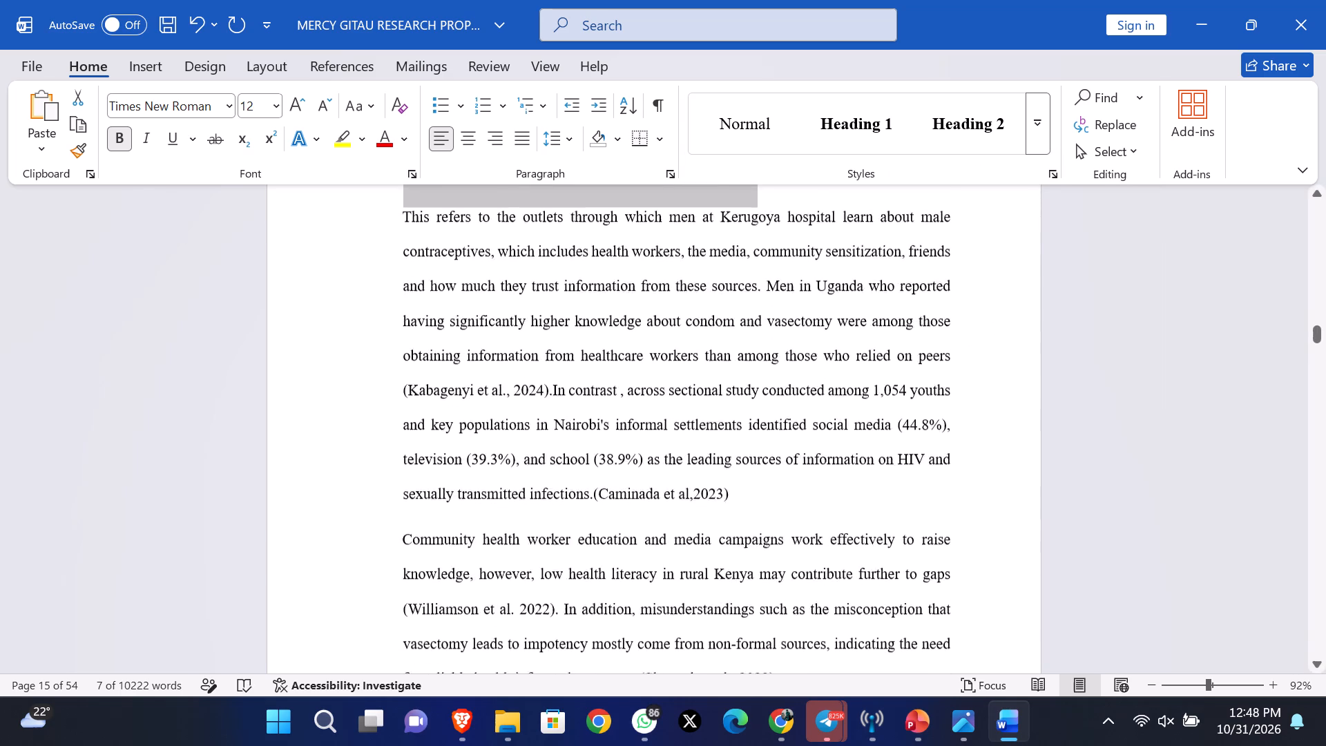
scroll(890, 426, down, 3)
drag(838, 426, 392, 398)
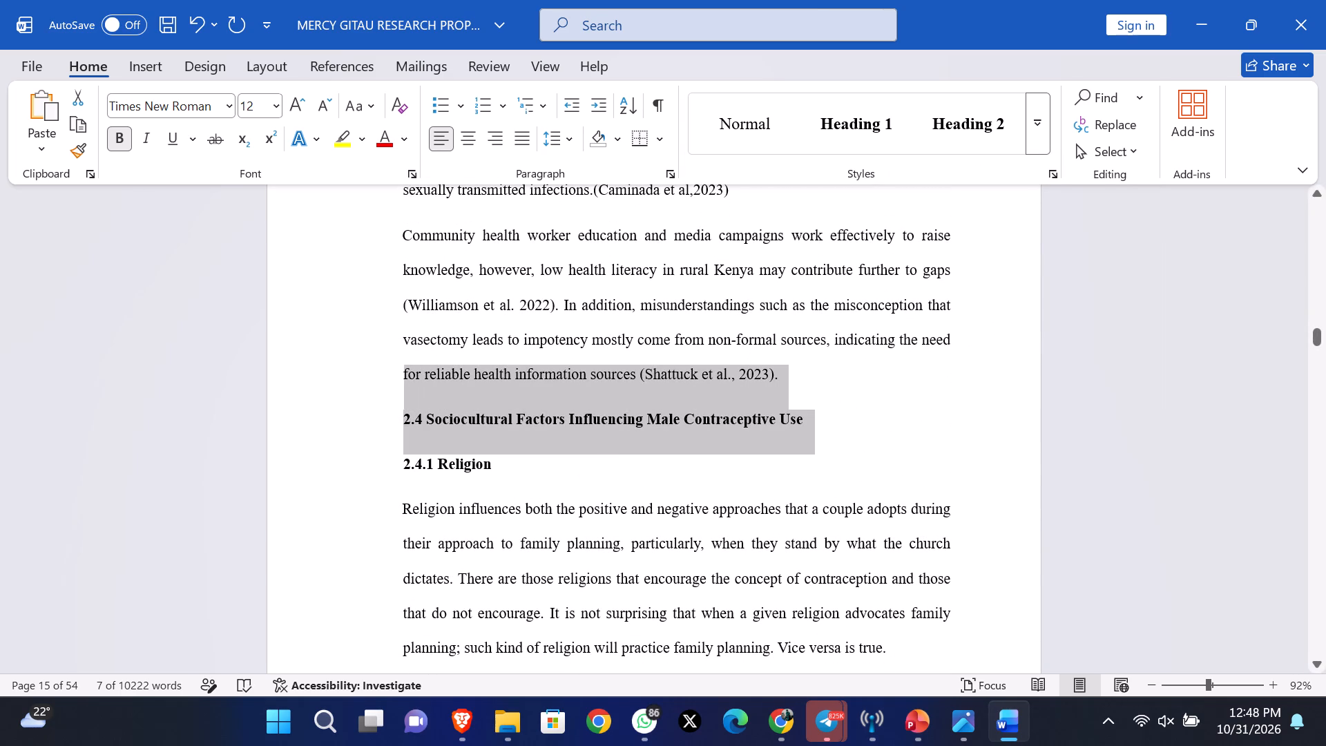
drag(392, 398, 387, 424)
click(975, 111)
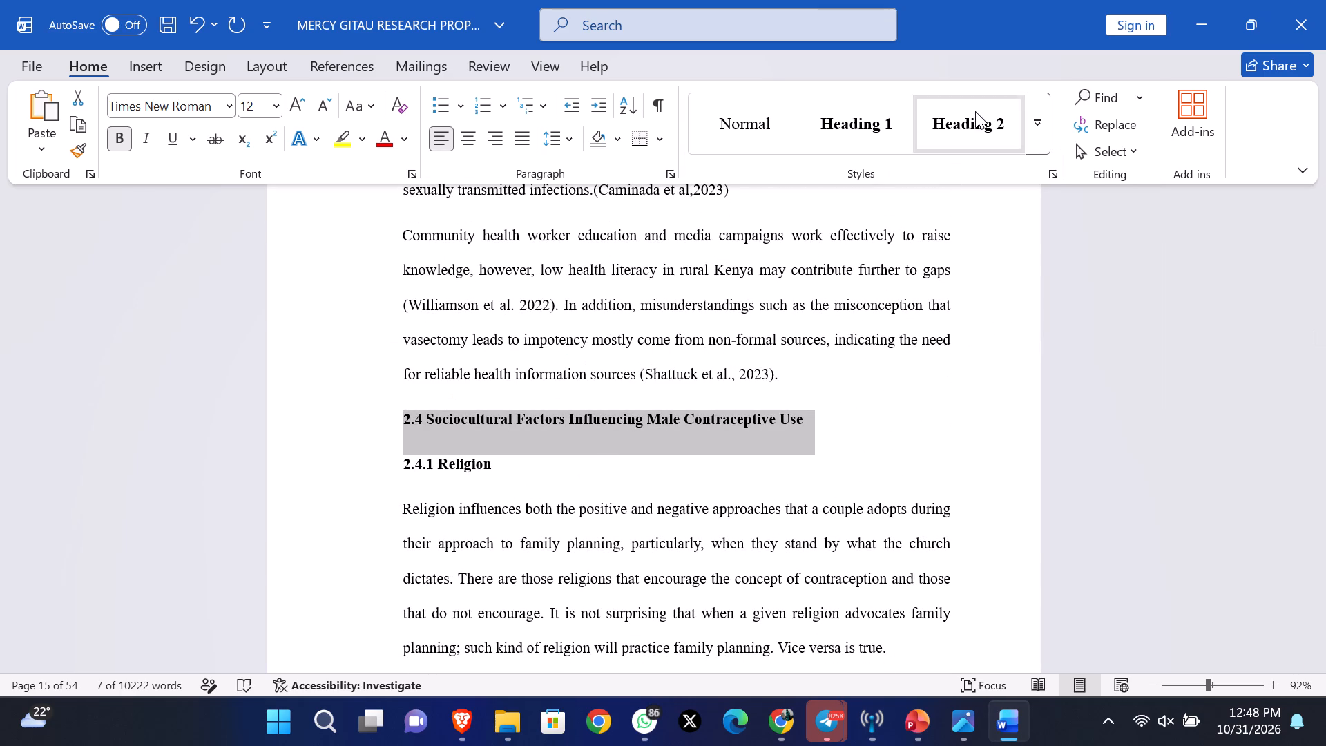
Apply the Heading 3 style to the 2.4.1 Religion and 2.4.2 Type of Marriage subheadings.
drag(511, 467, 365, 459)
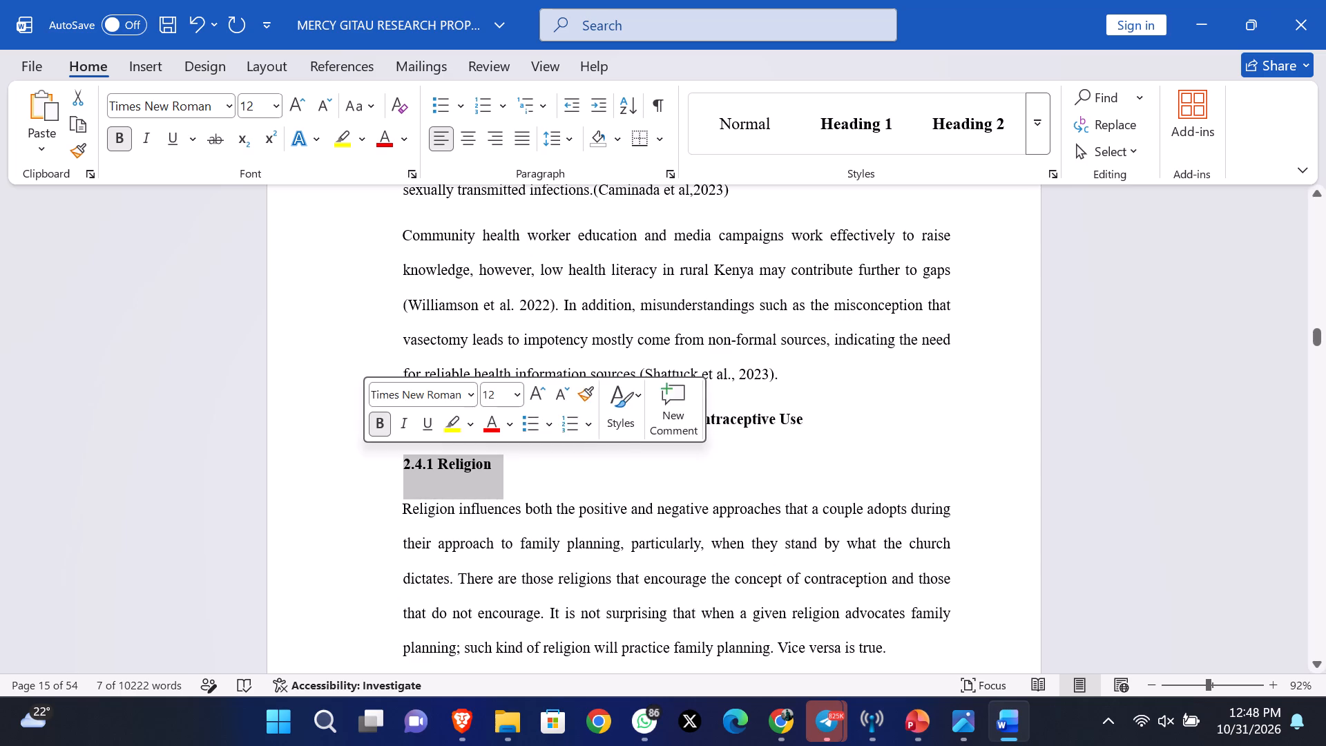
click(1042, 126)
click(1042, 126)
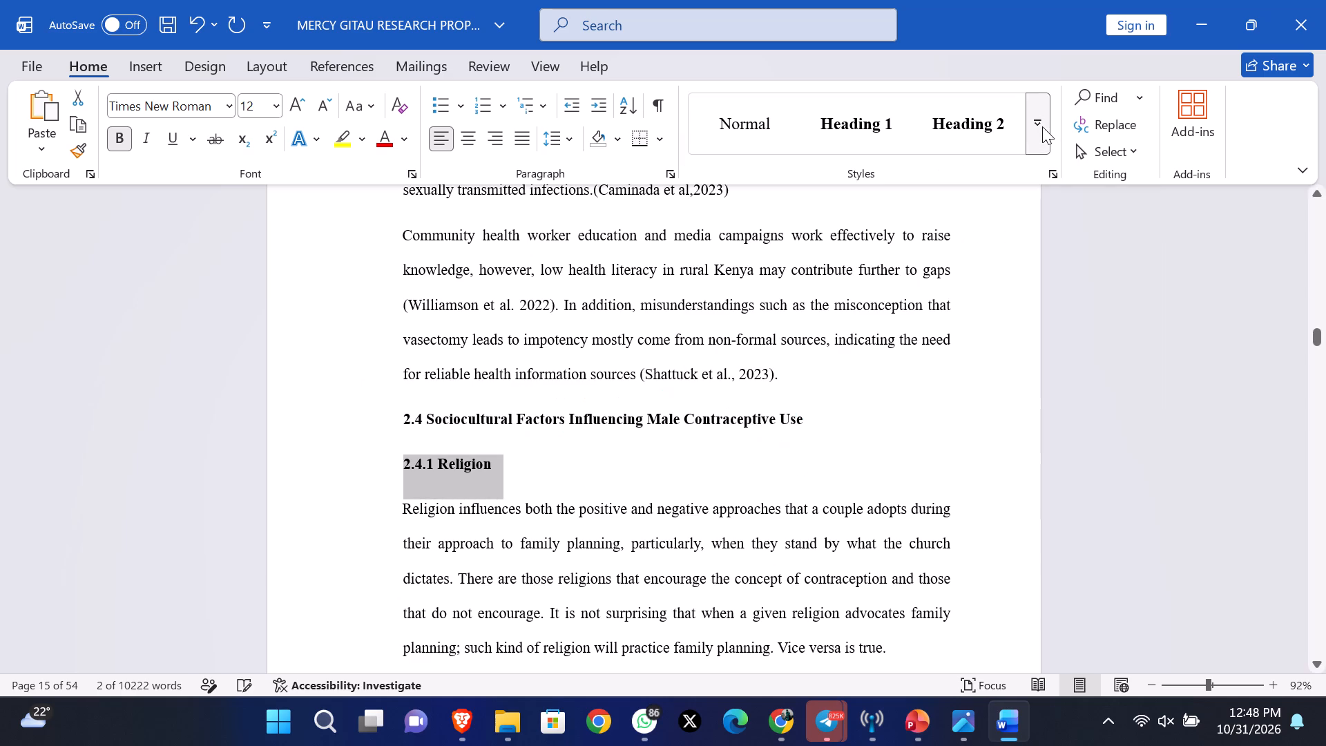
scroll(820, 484, down, 7)
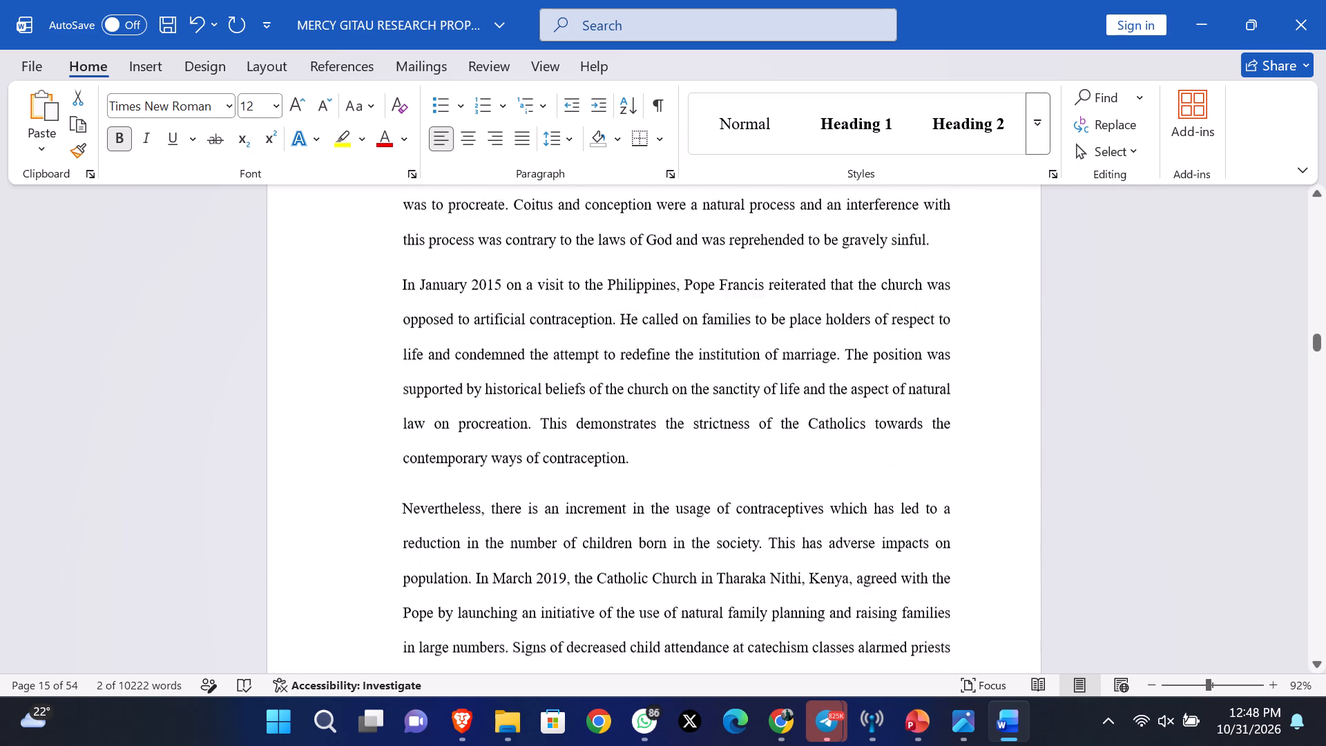
scroll(820, 484, down, 9)
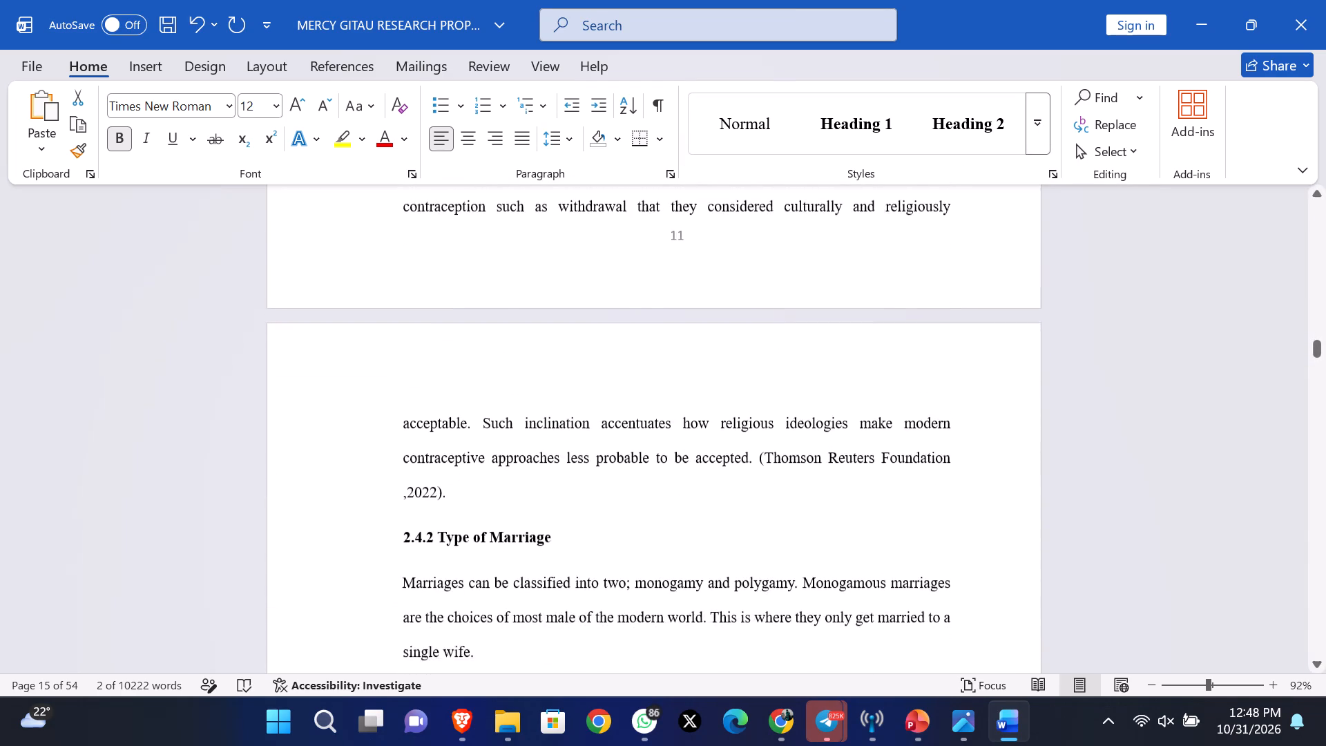
scroll(820, 484, down, 2)
drag(580, 463, 383, 474)
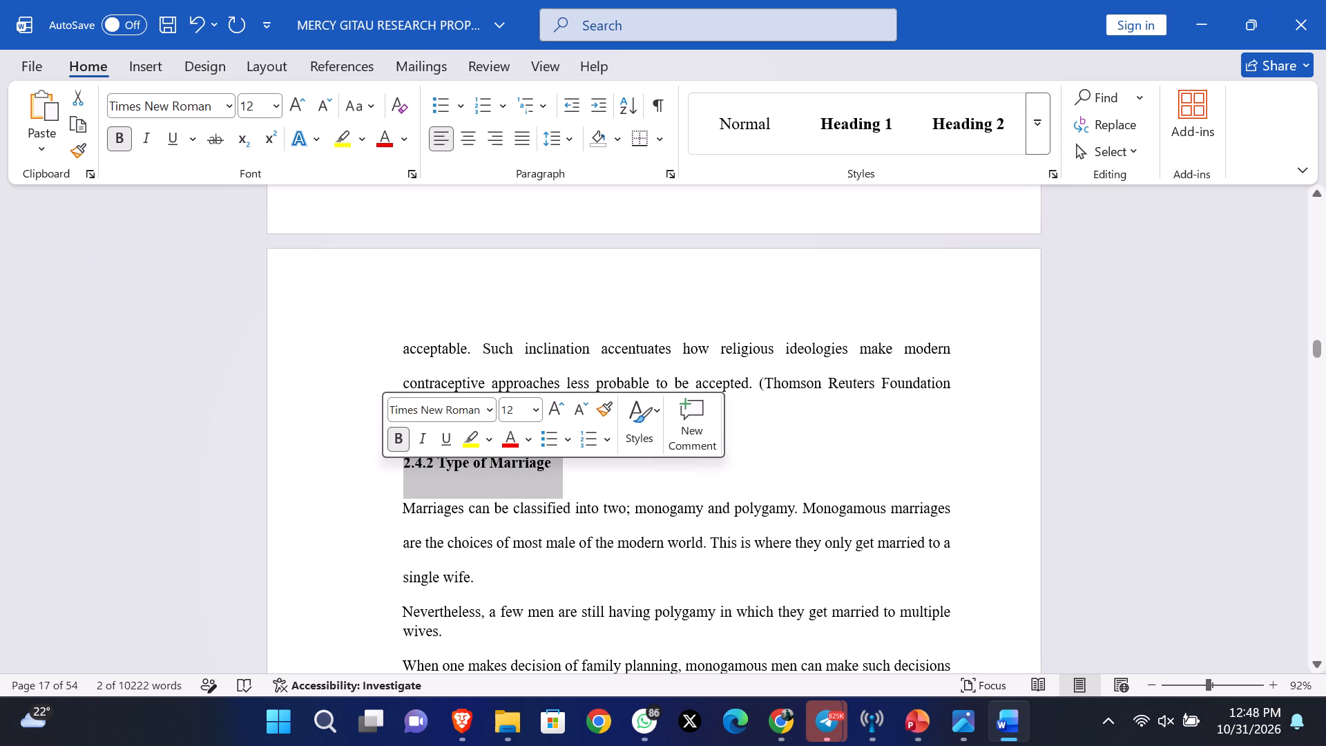
click(1039, 133)
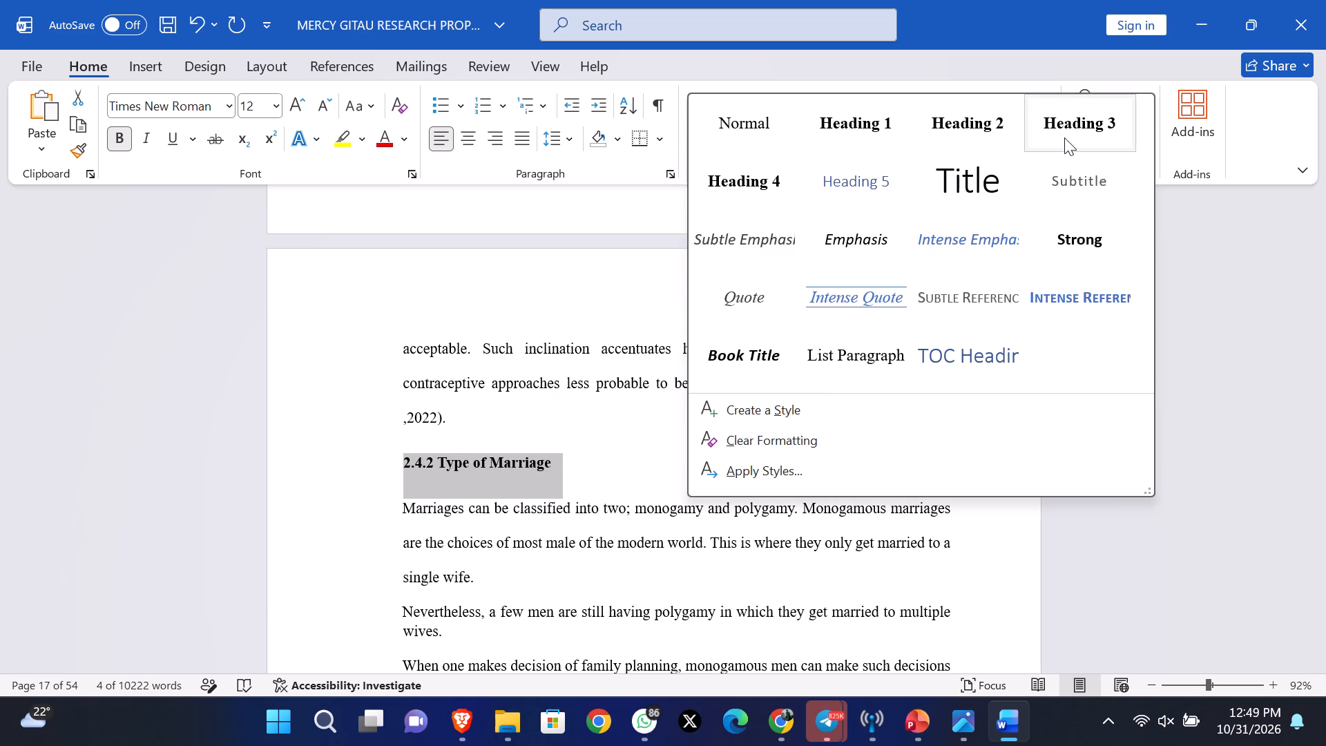
click(1064, 137)
Apply the Heading 3 style to the 2.4.3 Gender Roles and Masculinity Norms and 2.4.4 Education level subheadings.
scroll(919, 295, down, 6)
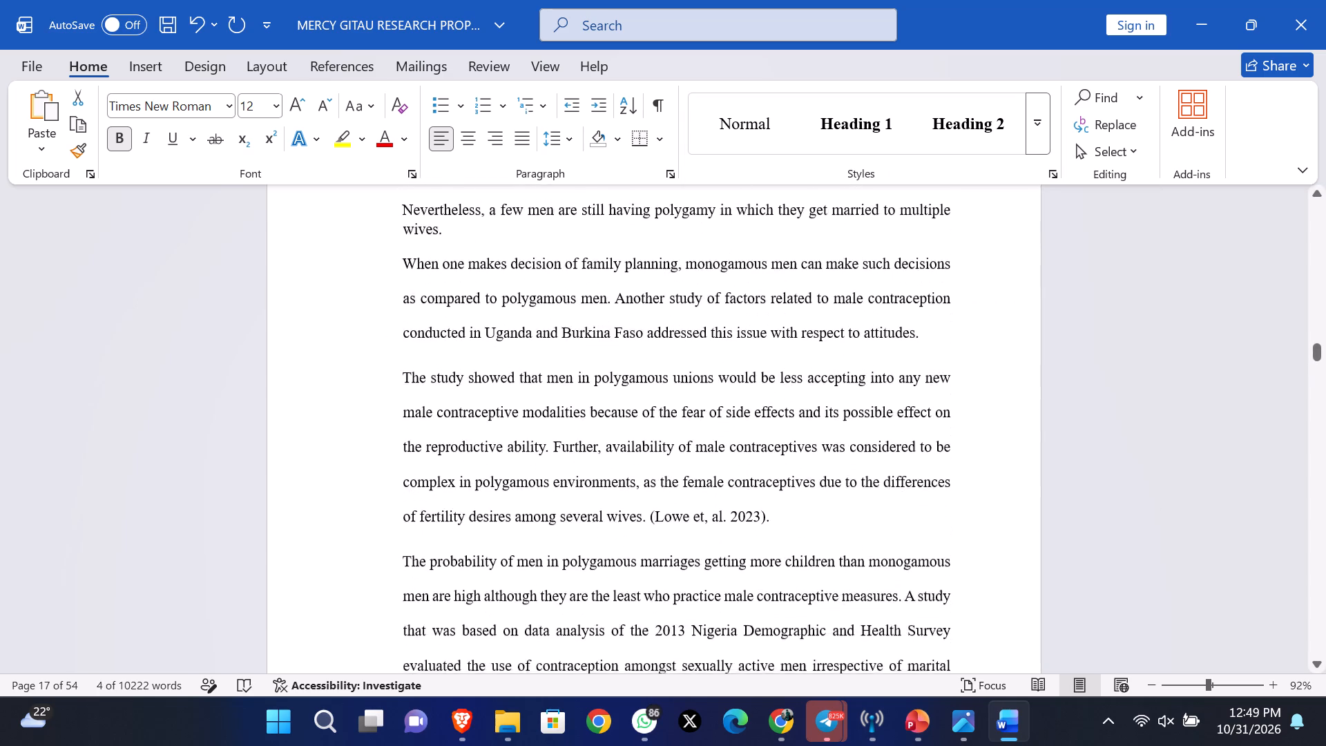
scroll(919, 295, down, 5)
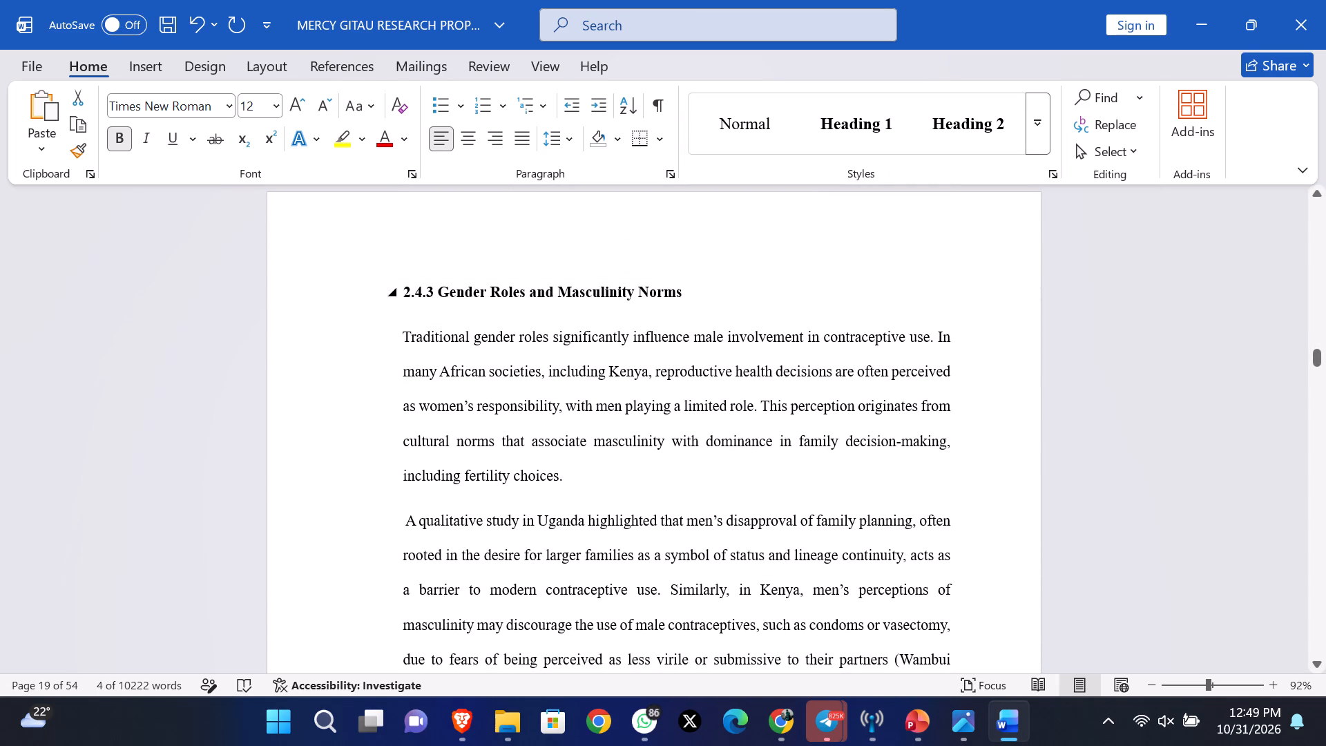
drag(698, 289, 394, 287)
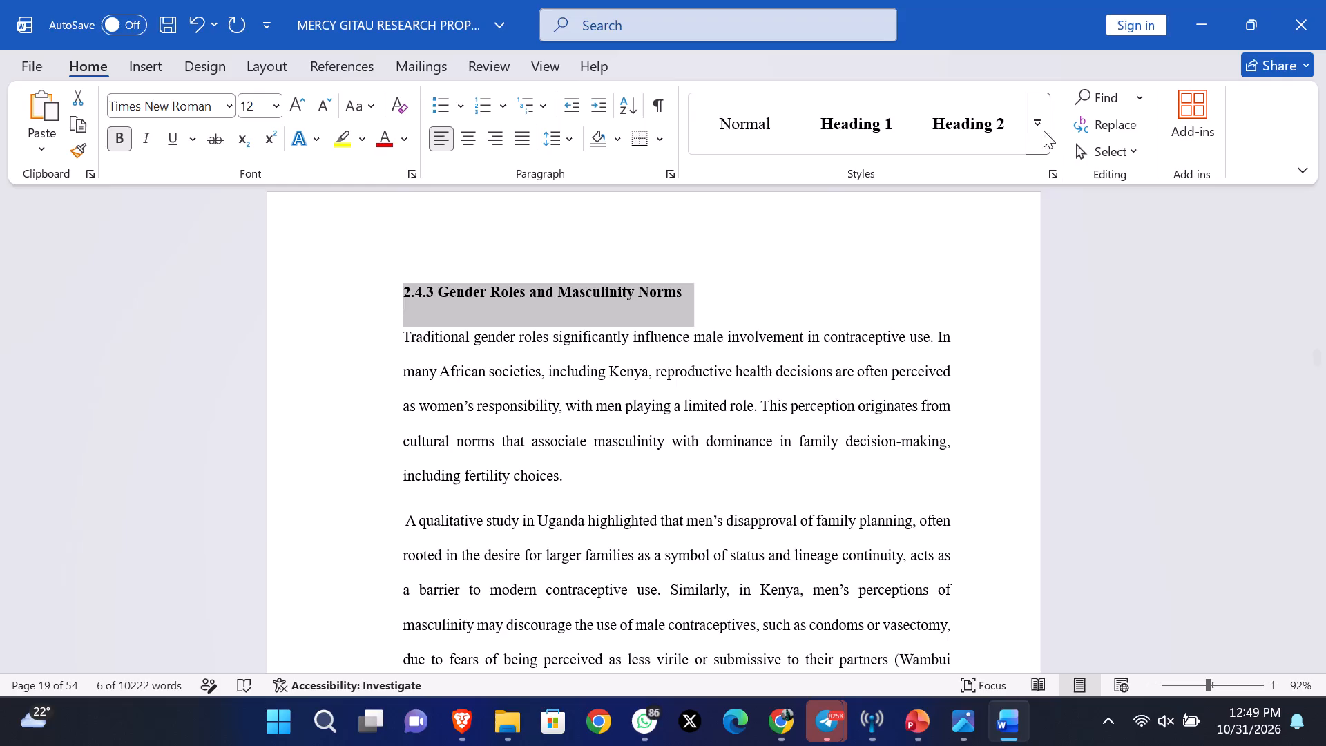
click(1044, 130)
double_click(1053, 123)
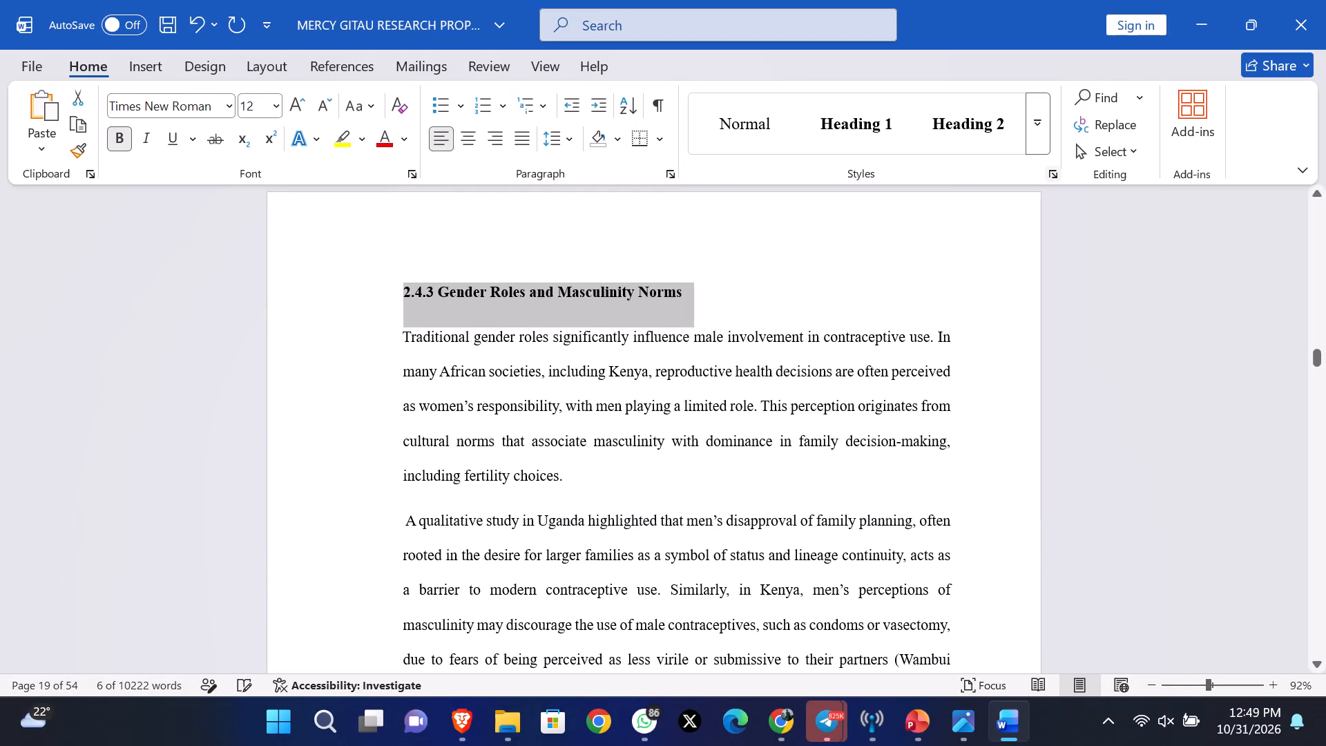
scroll(832, 448, down, 4)
drag(562, 446, 383, 439)
click(1040, 127)
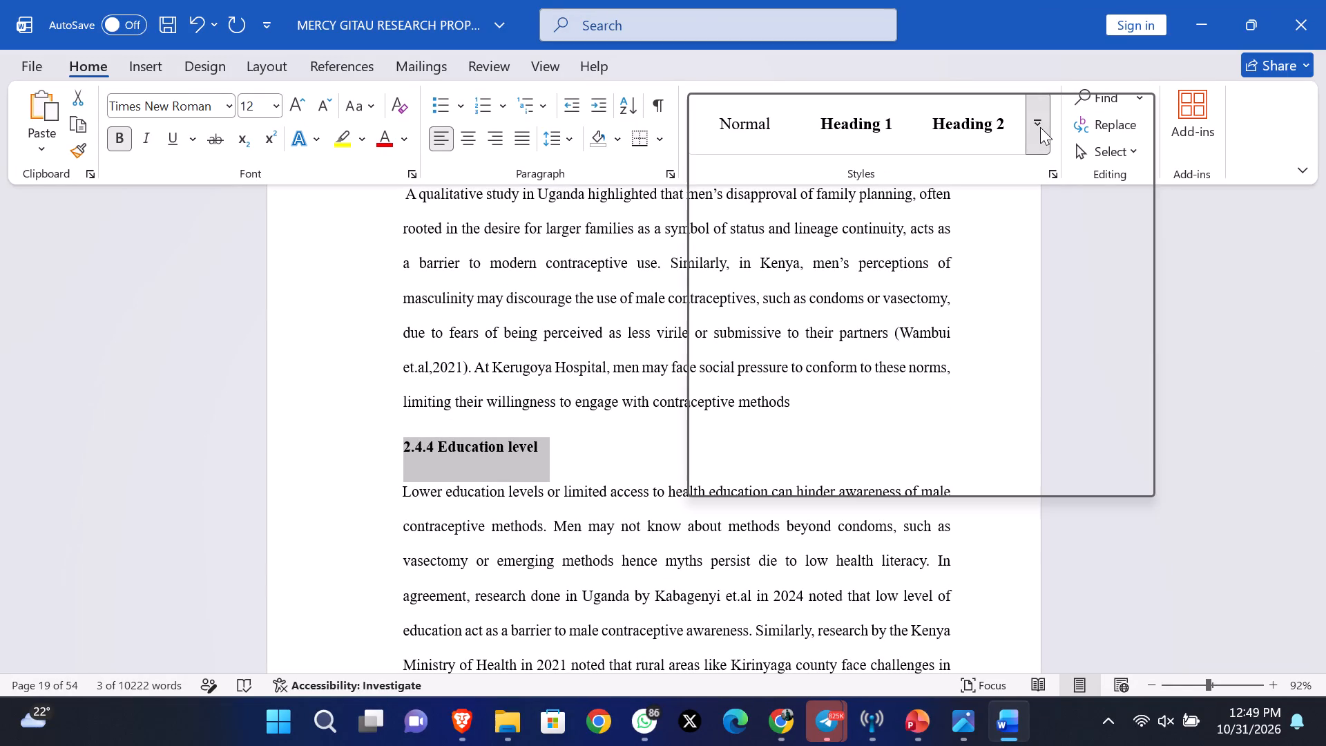
click(1054, 133)
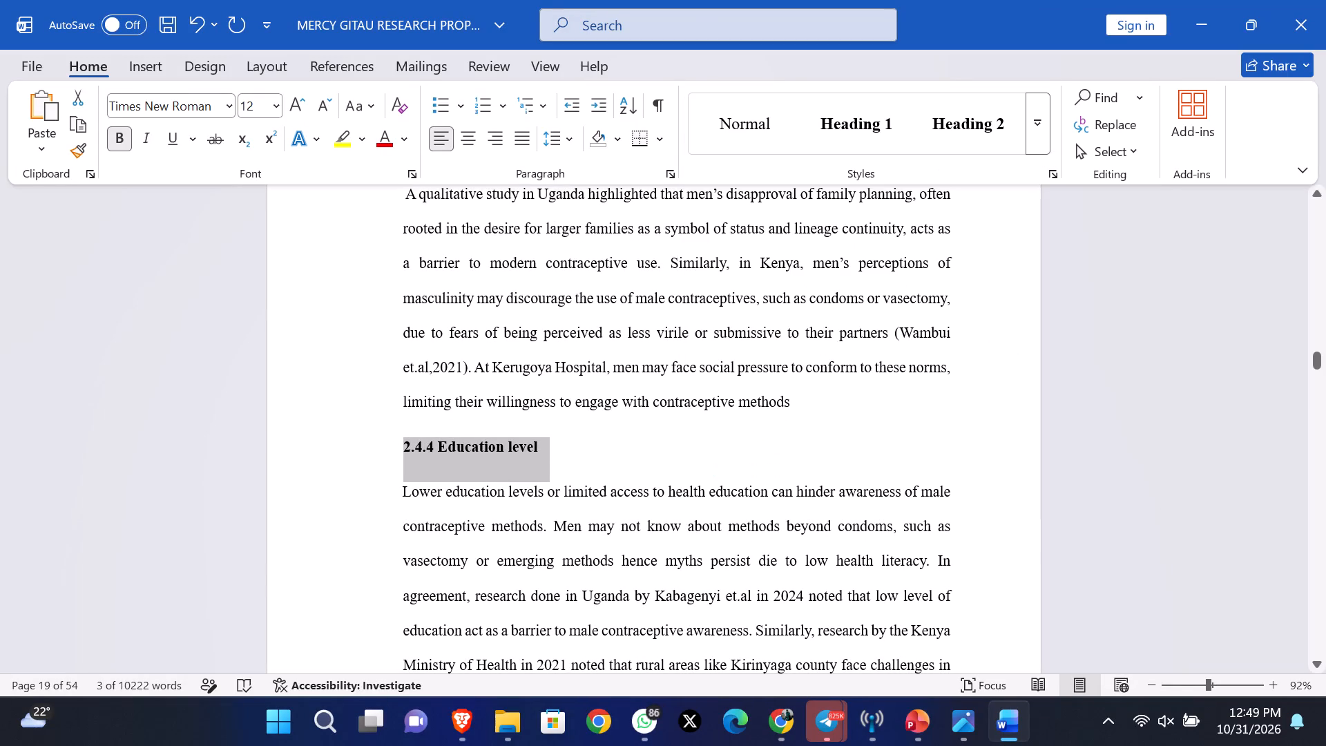
Apply the Heading 3 style to the 2.4.5 Community stigma subheading.
scroll(709, 551, down, 5)
drag(587, 450, 512, 444)
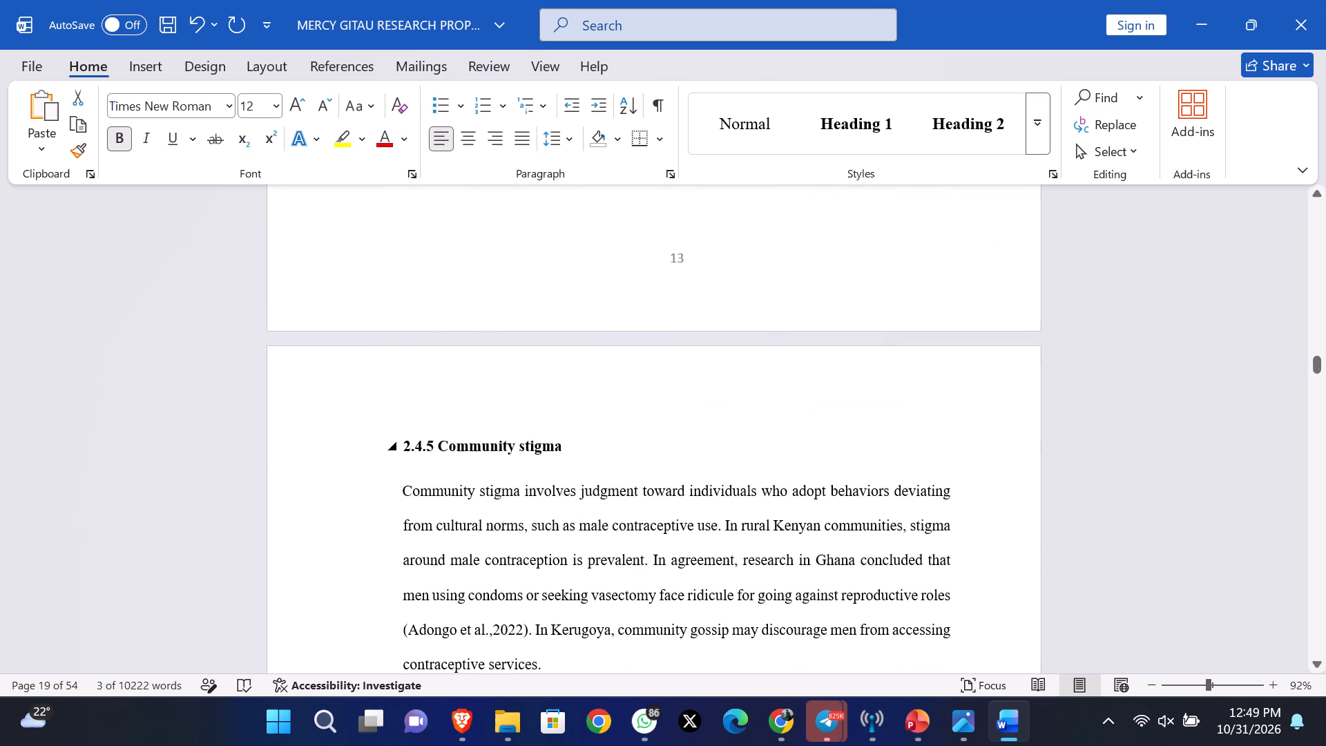
drag(512, 444, 365, 431)
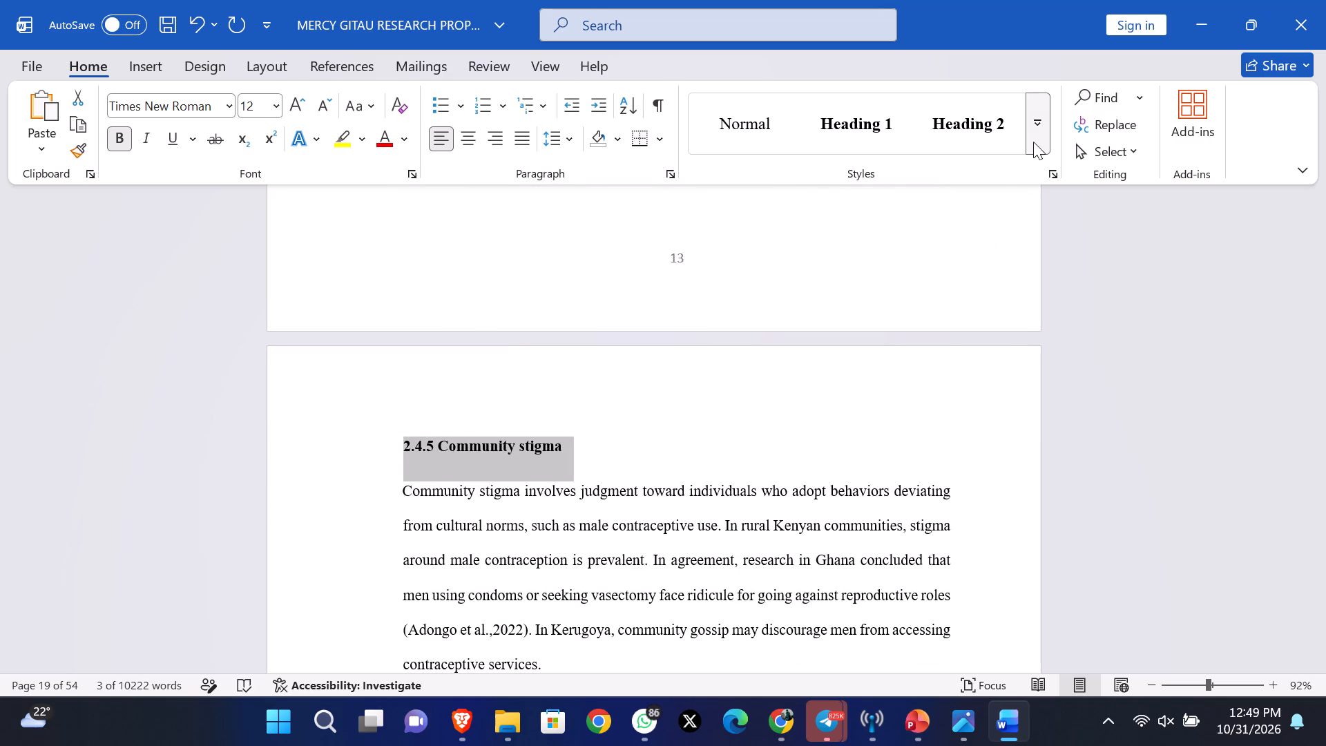
click(1033, 142)
click(1064, 149)
Apply the Heading 2 style to the 2.5 Perception on Male Contraceptive Use subheading.
scroll(733, 470, down, 4)
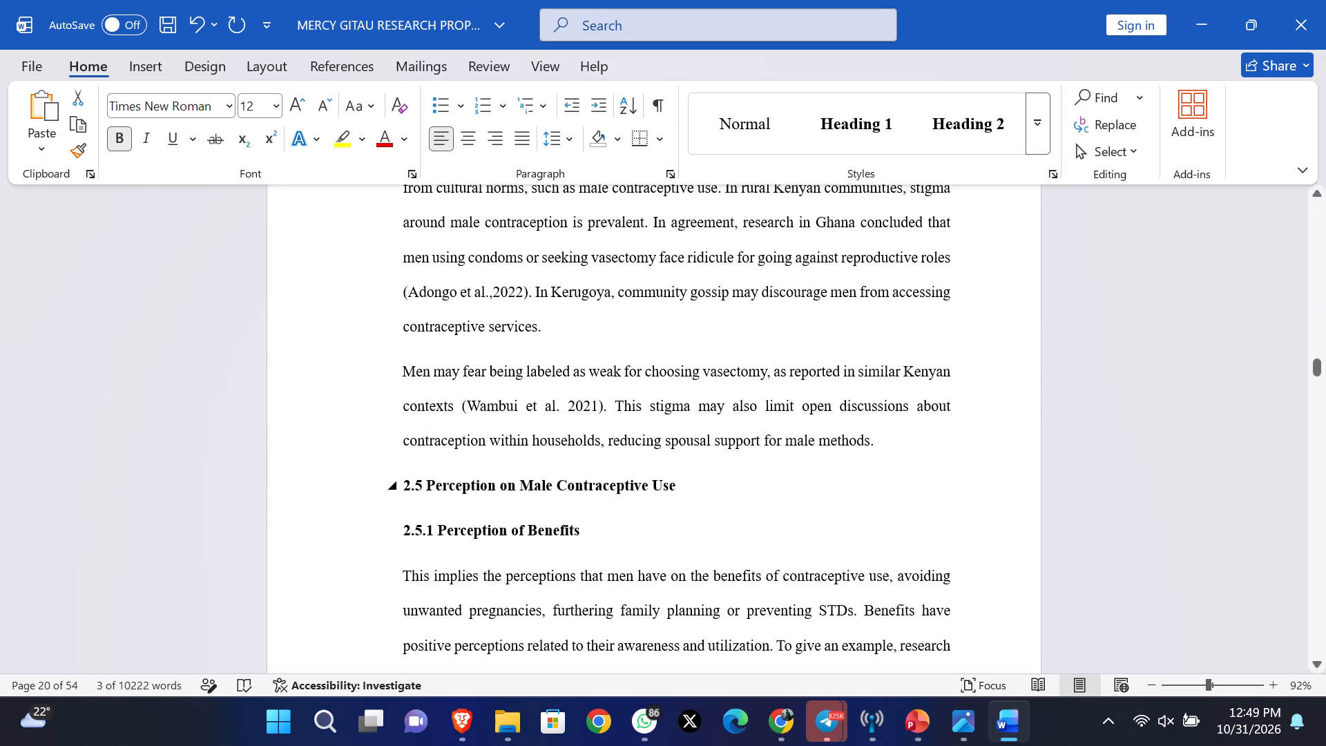
drag(697, 492, 400, 481)
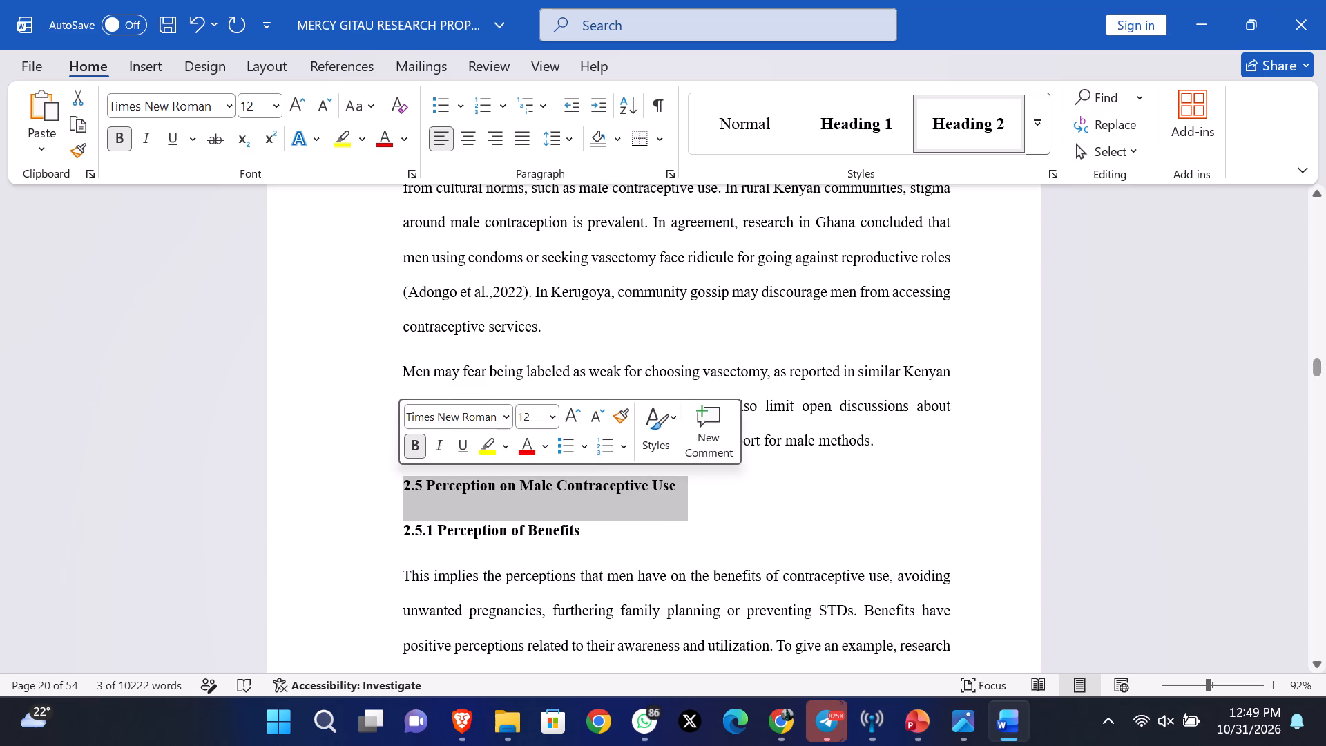
click(974, 128)
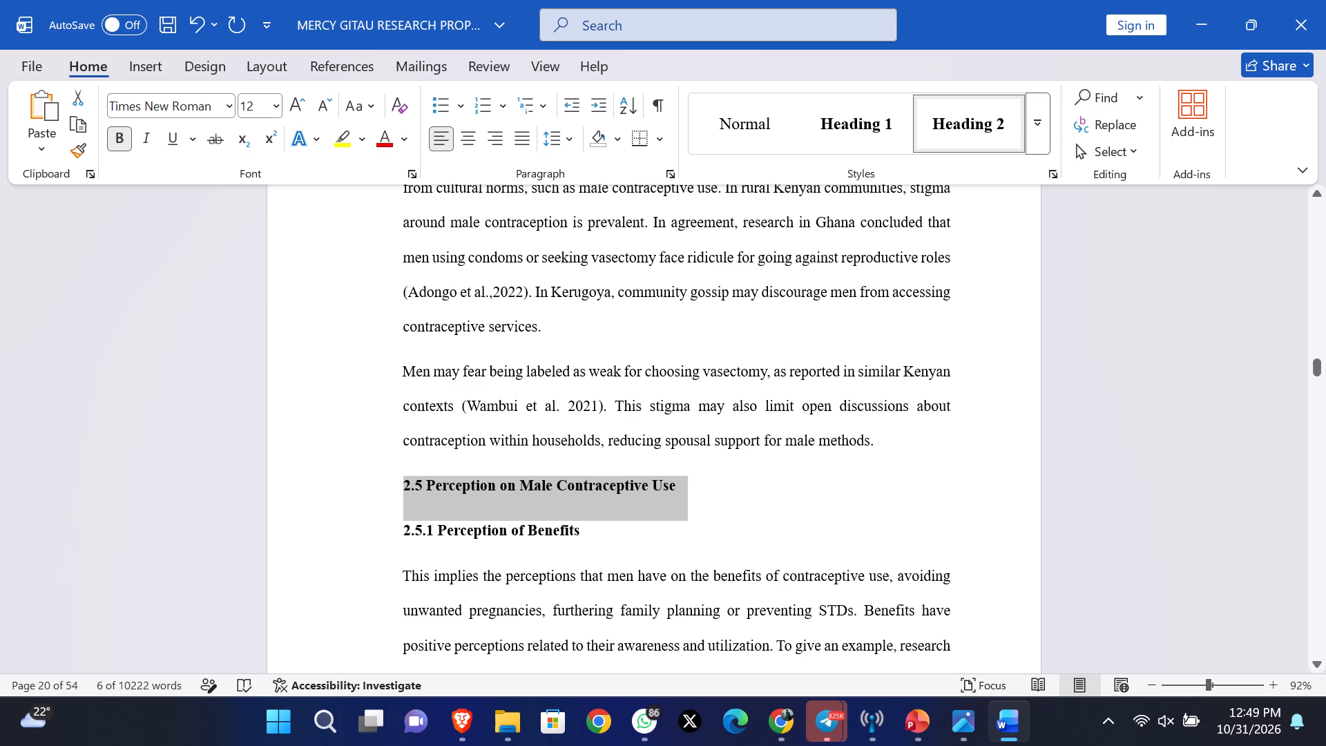
Apply the Heading 3 style to the 2.5.1 Perception of Benefits subheading.
click(595, 540)
drag(597, 540, 394, 539)
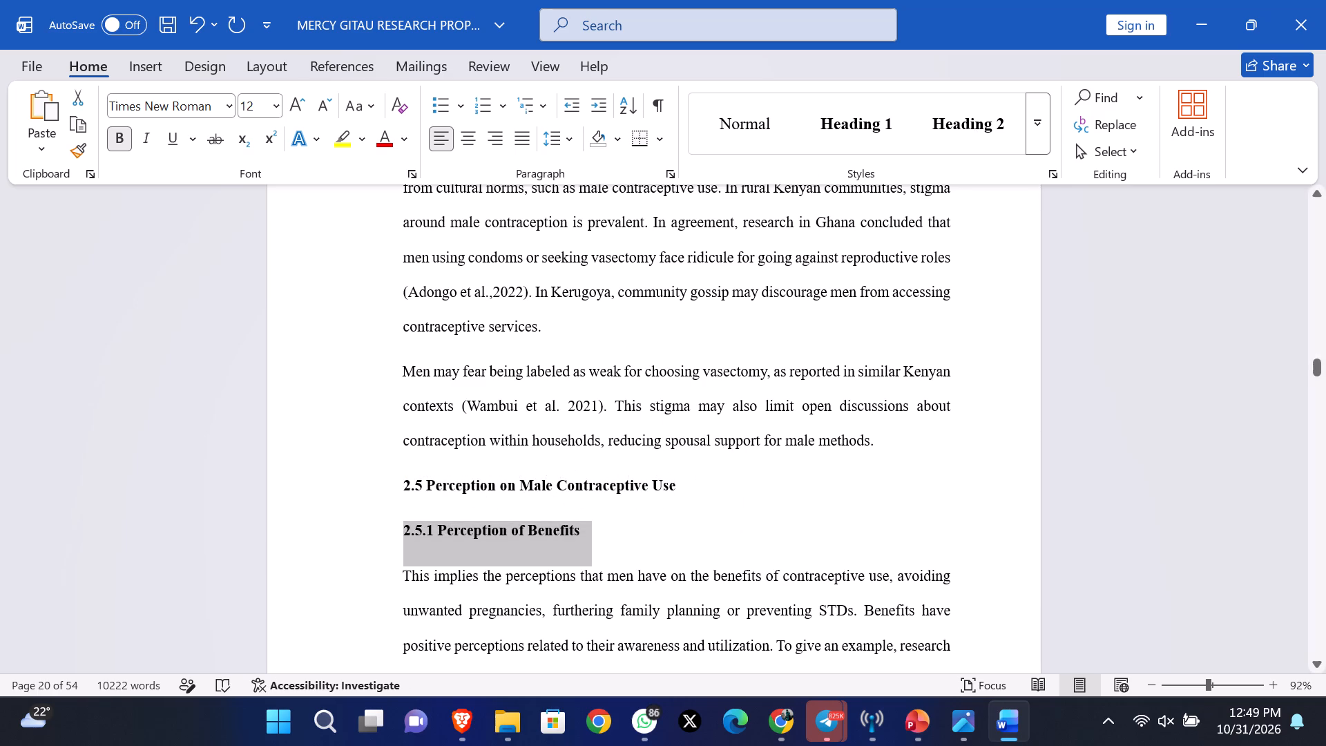
click(1039, 135)
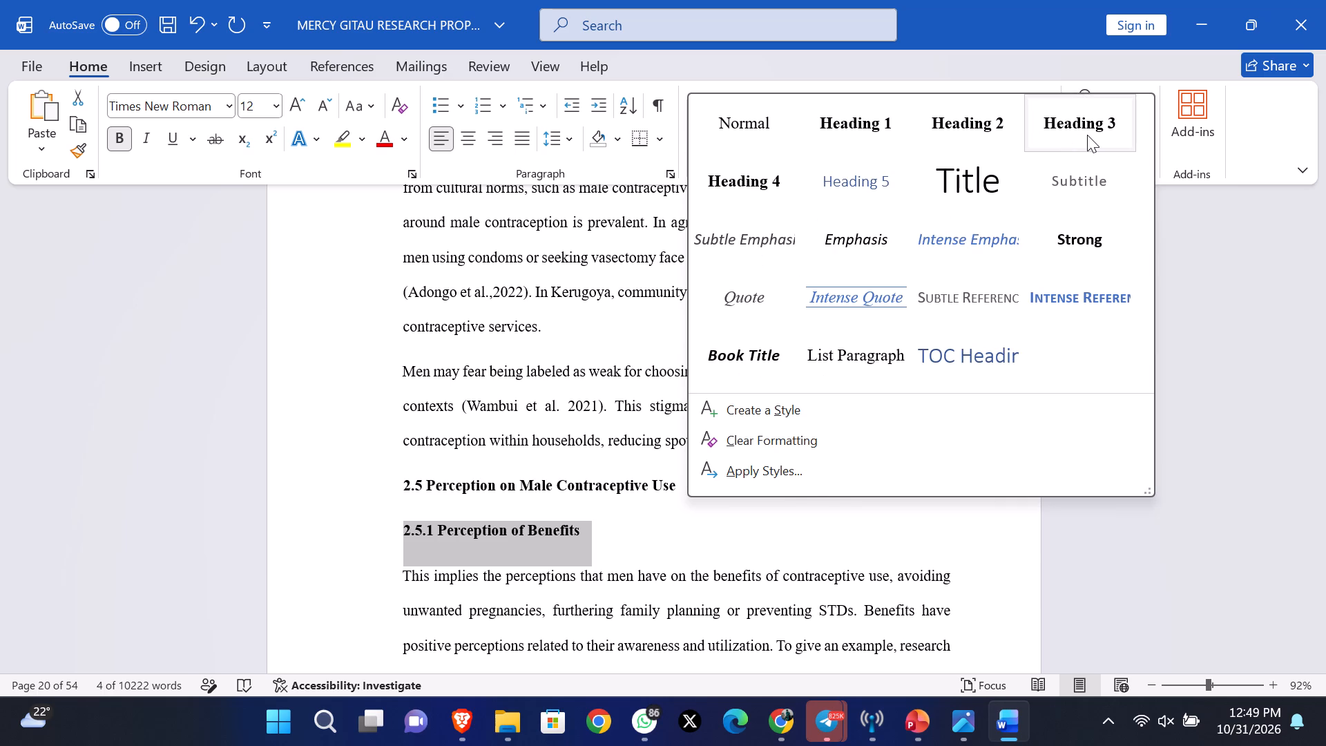
click(1087, 135)
scroll(845, 306, down, 4)
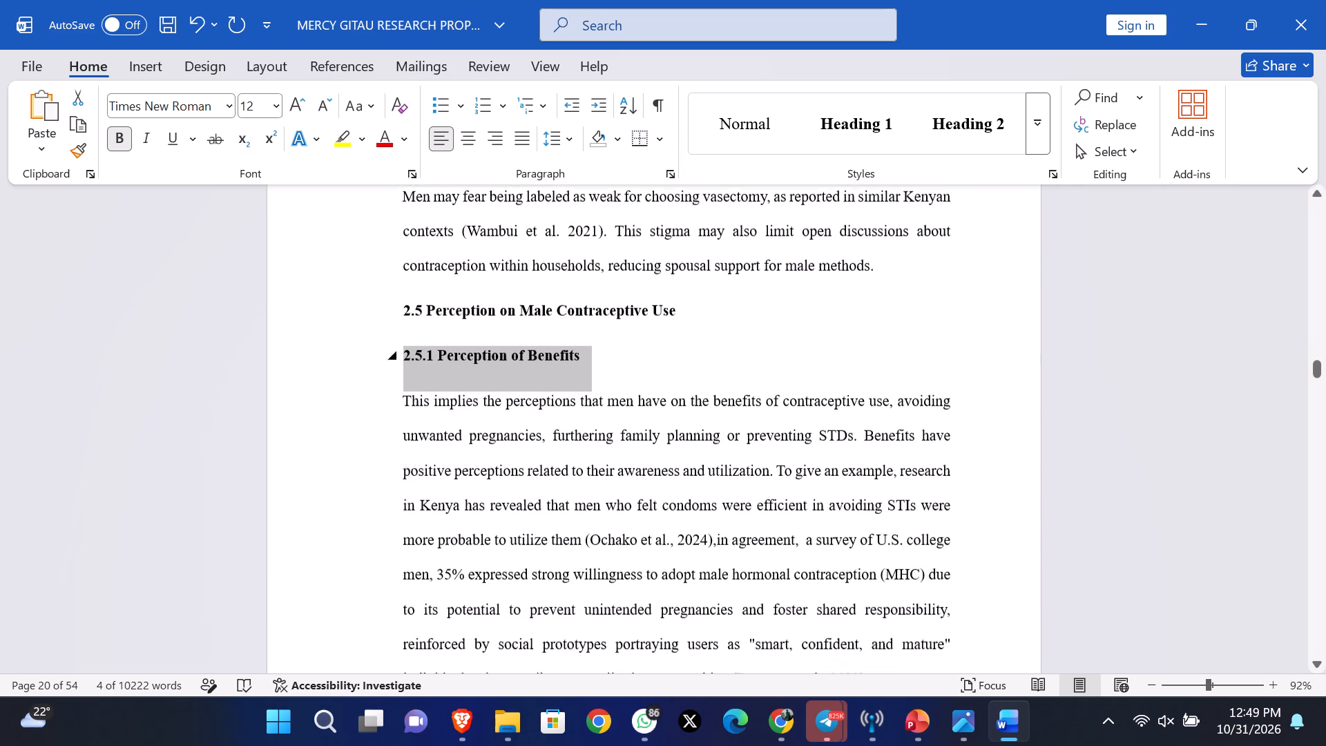
Apply the Heading 3 style to the 2.5.2 Perception of Risks and Side Effects subheading.
scroll(845, 306, down, 7)
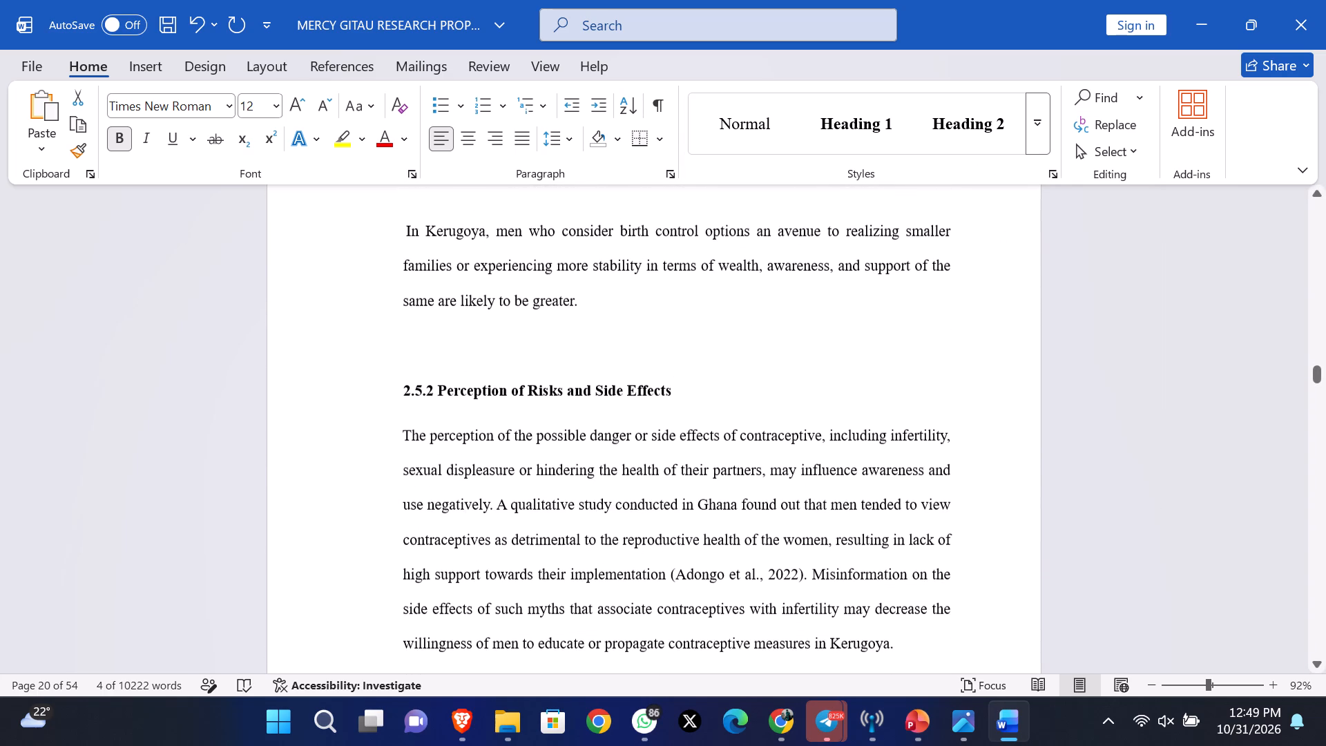
drag(706, 400, 348, 405)
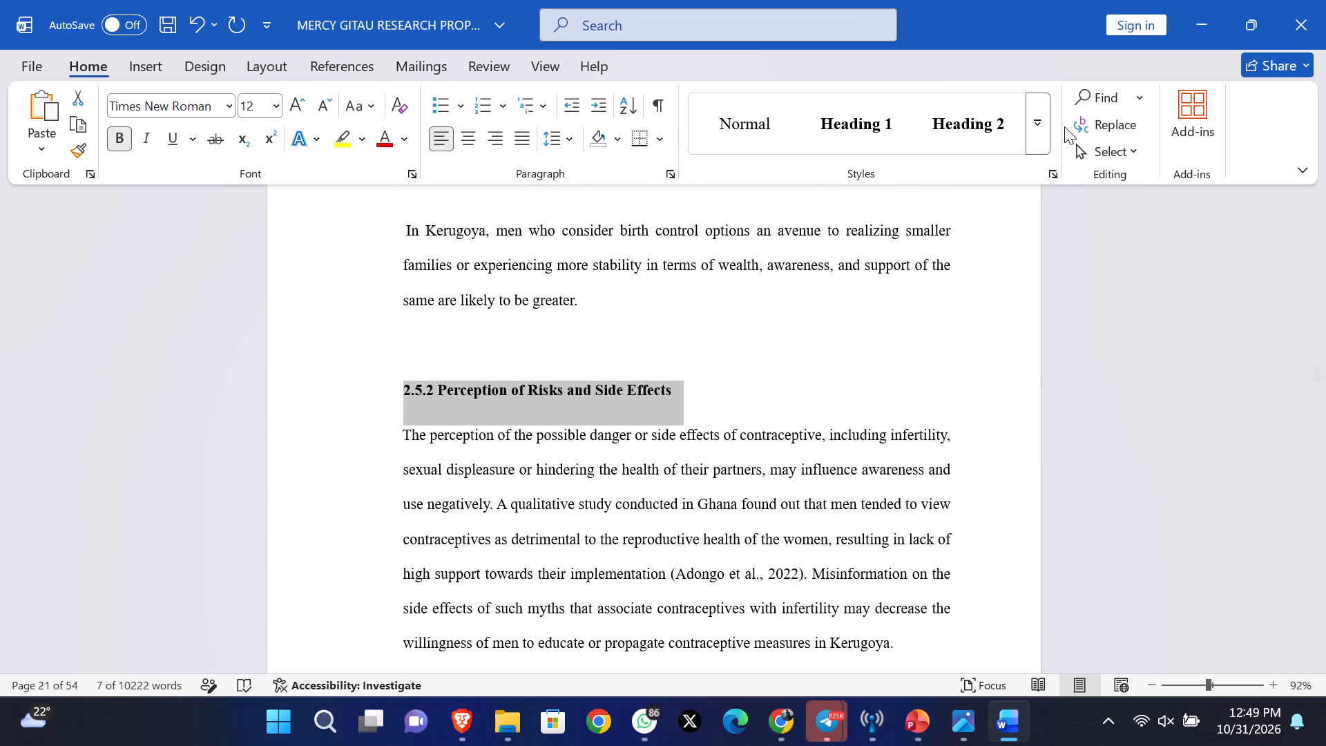
click(1047, 128)
click(1075, 132)
Apply the Heading 3 style to the 2.5.3 Perception of Social Norms subheading.
scroll(838, 379, down, 5)
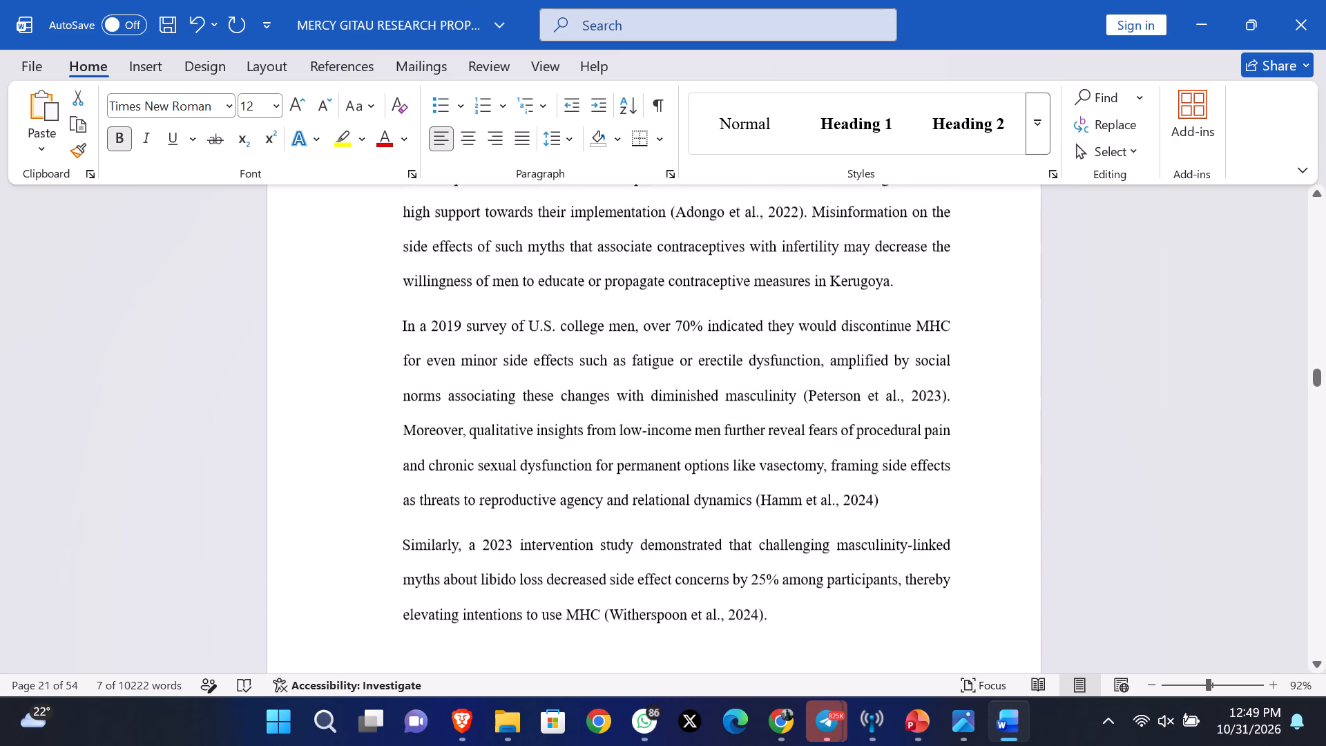
scroll(838, 379, down, 5)
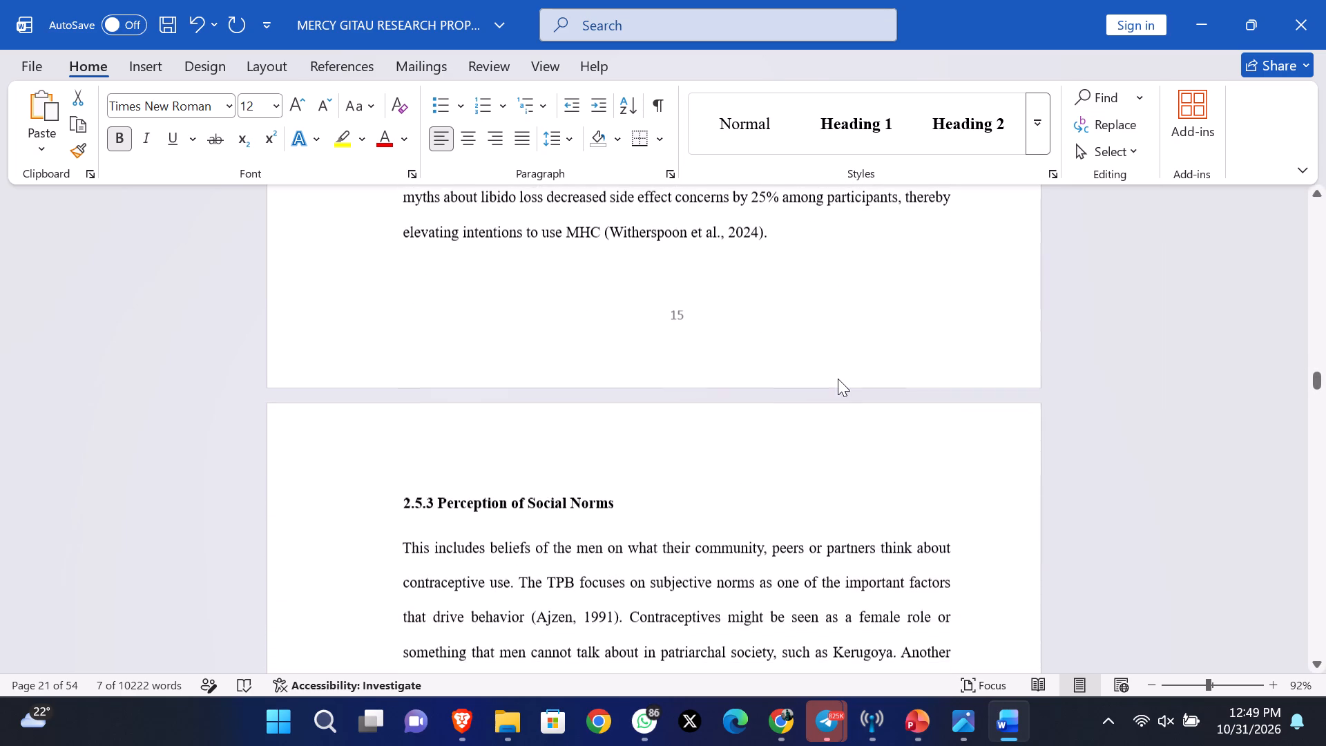
drag(637, 492, 380, 481)
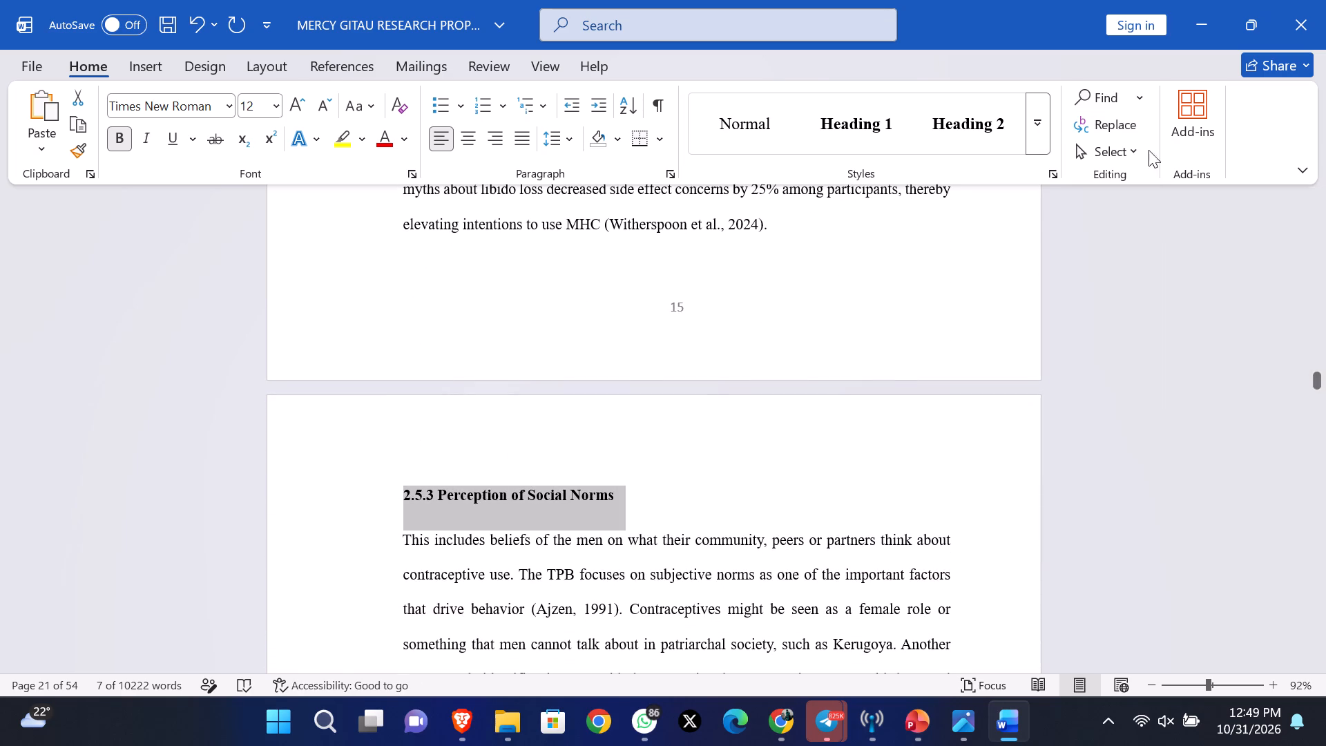
click(1041, 124)
click(1069, 129)
Apply the Heading 3 style to the 2.5.4 Perception towards Accessibility and Availability subheading.
scroll(834, 504, down, 5)
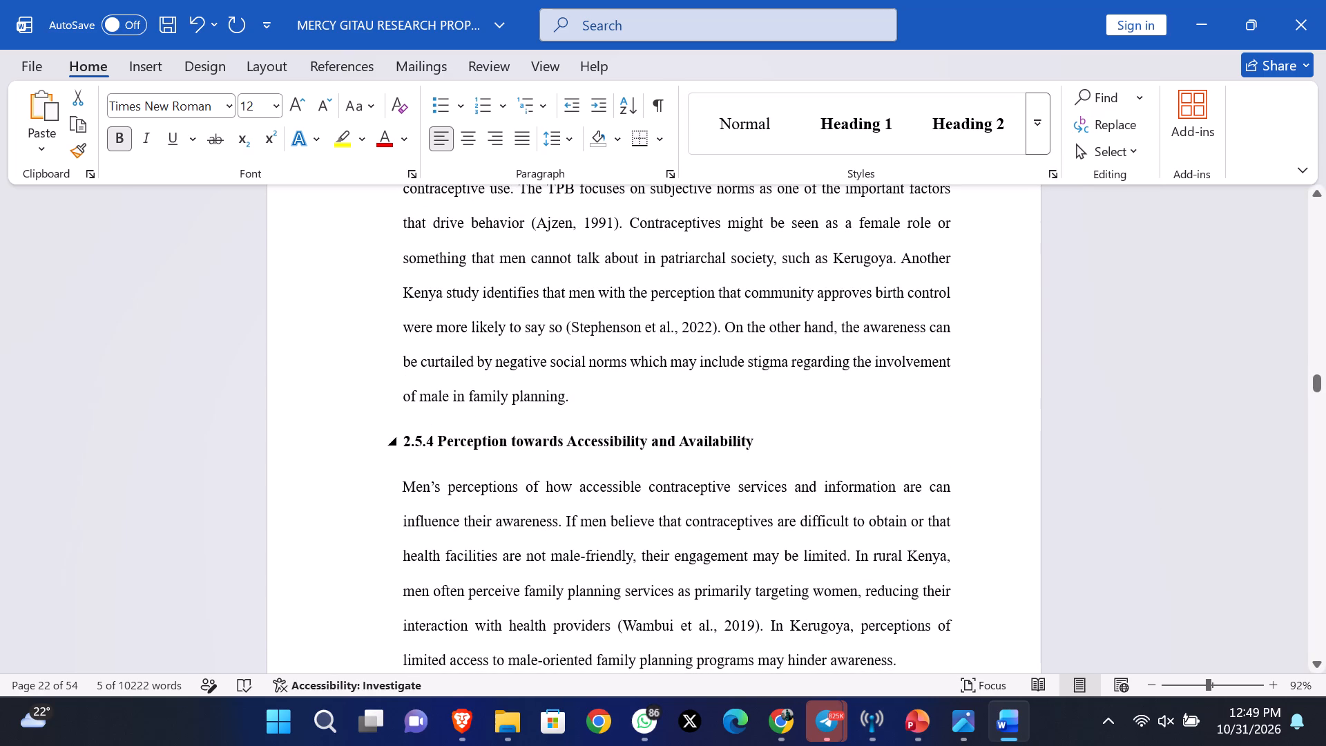
drag(780, 434, 351, 452)
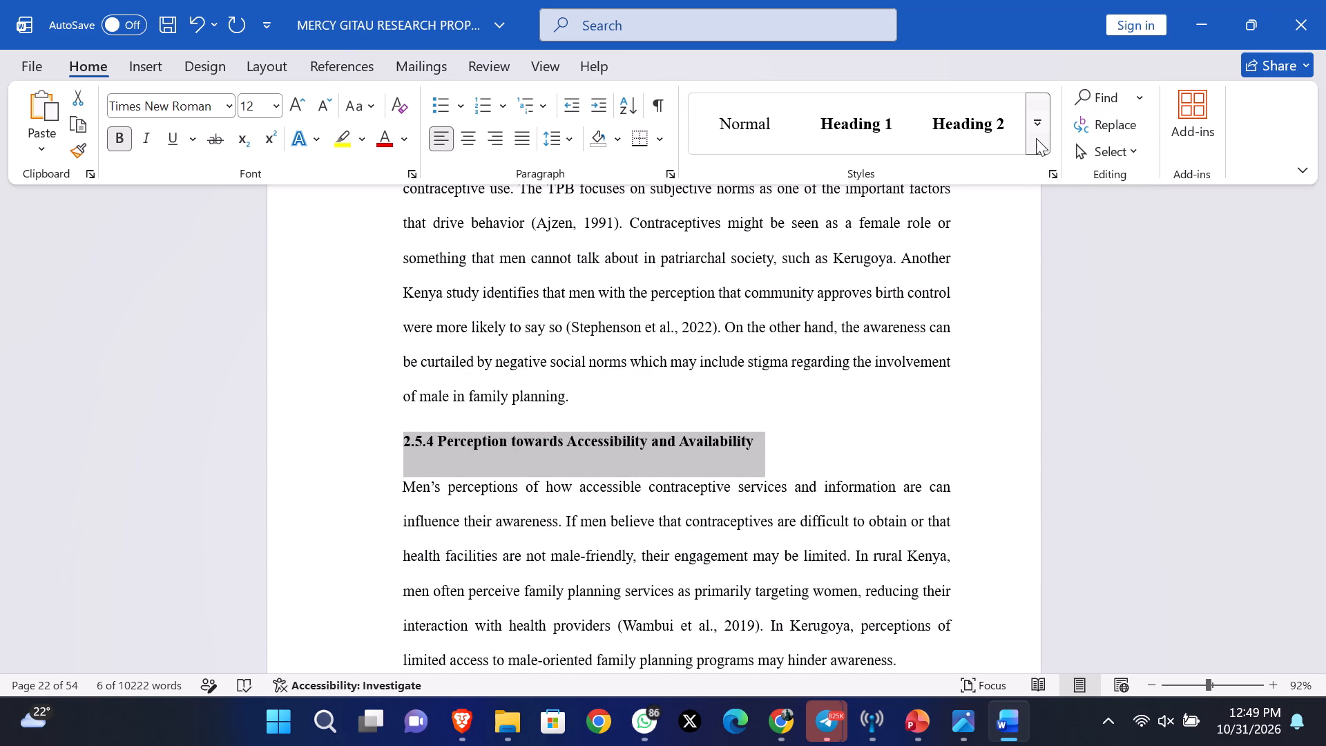
click(1033, 131)
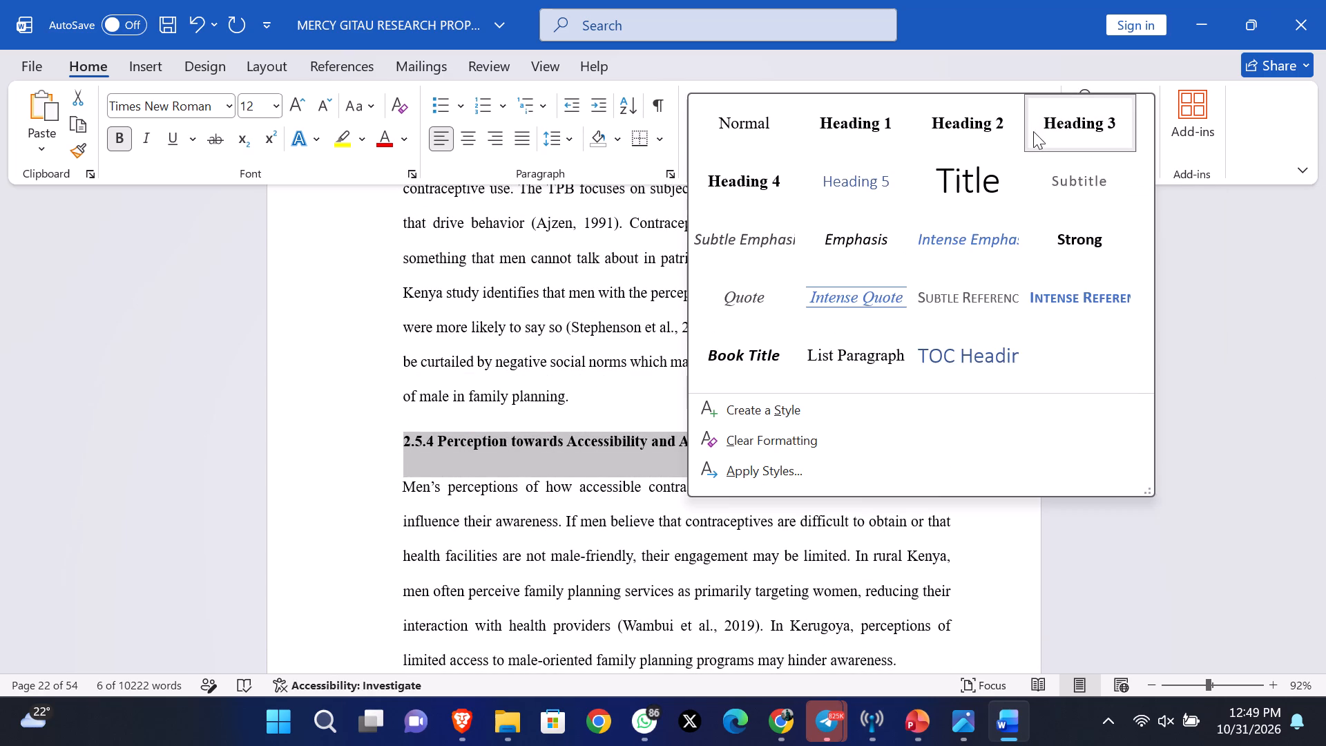
click(1055, 126)
Apply the Heading 3 style to the 2.5.5 Perception of Self-Efficacy subheading.
scroll(734, 500, down, 3)
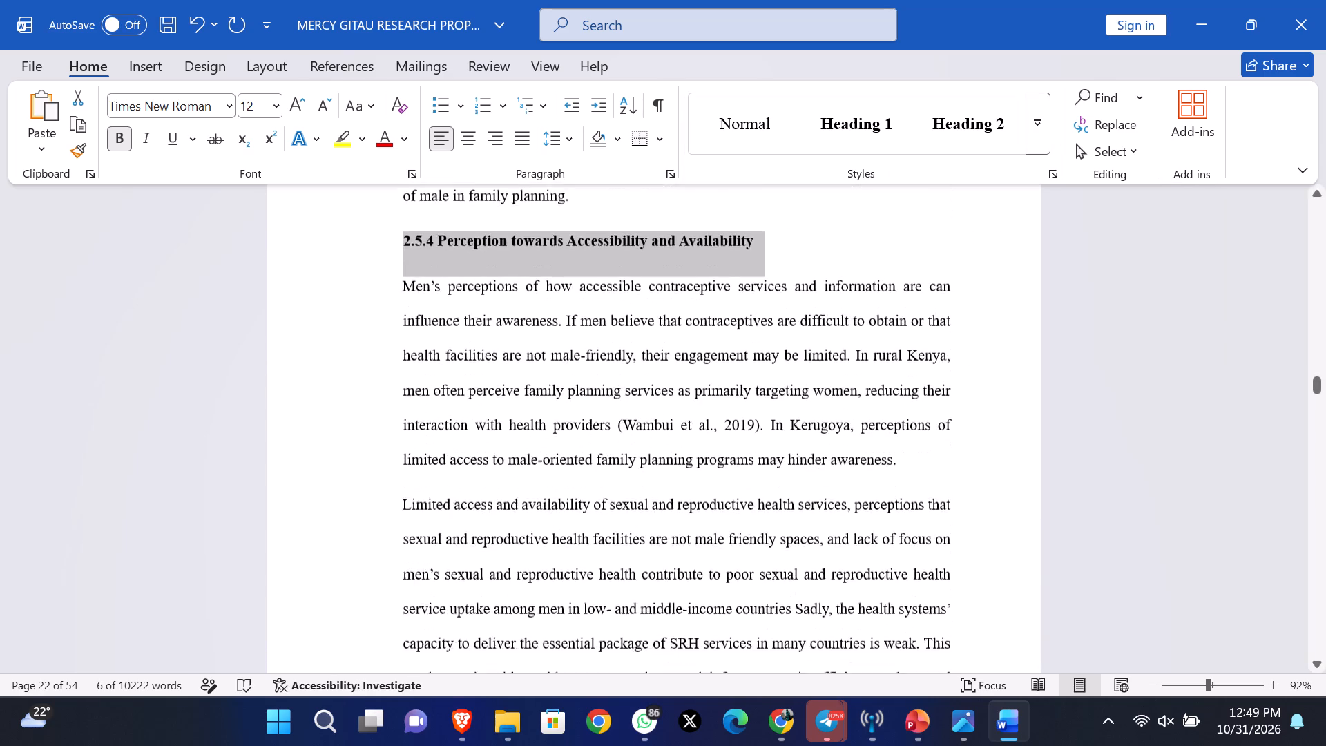
scroll(734, 500, down, 7)
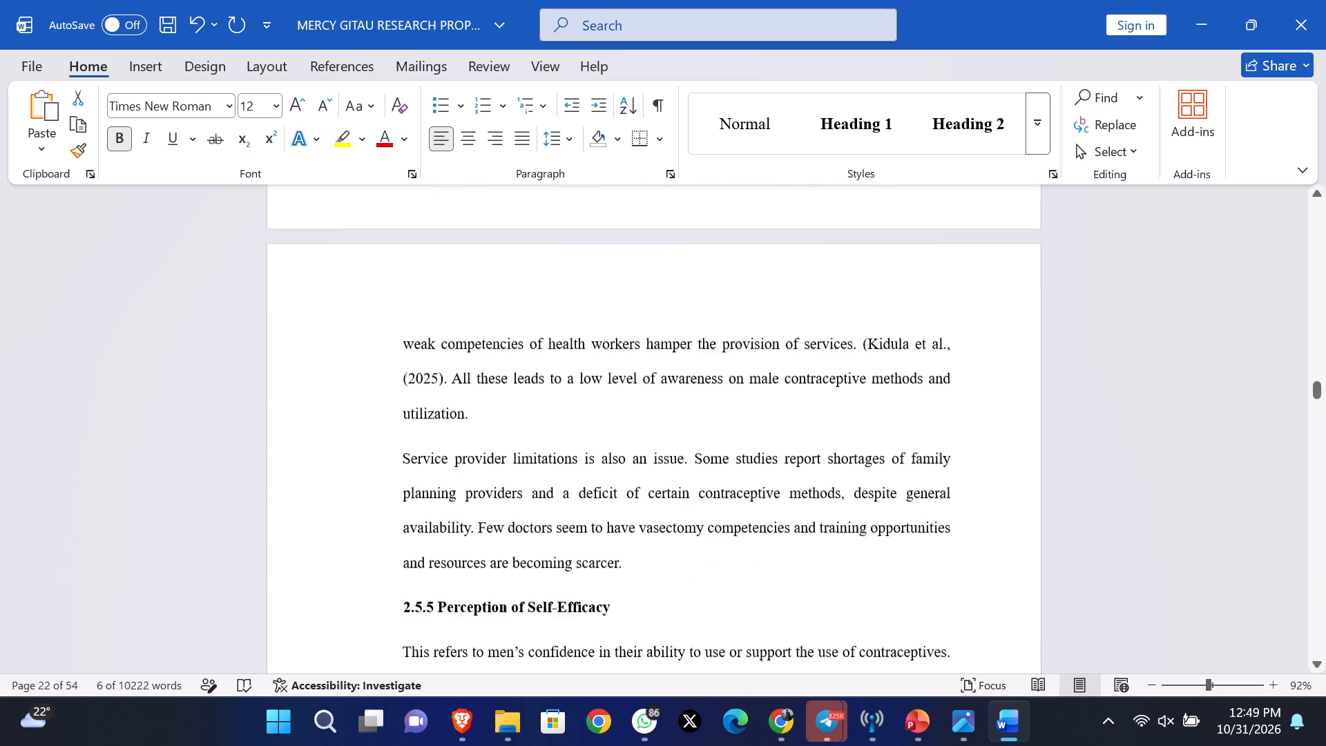
scroll(734, 500, down, 2)
drag(633, 434, 362, 429)
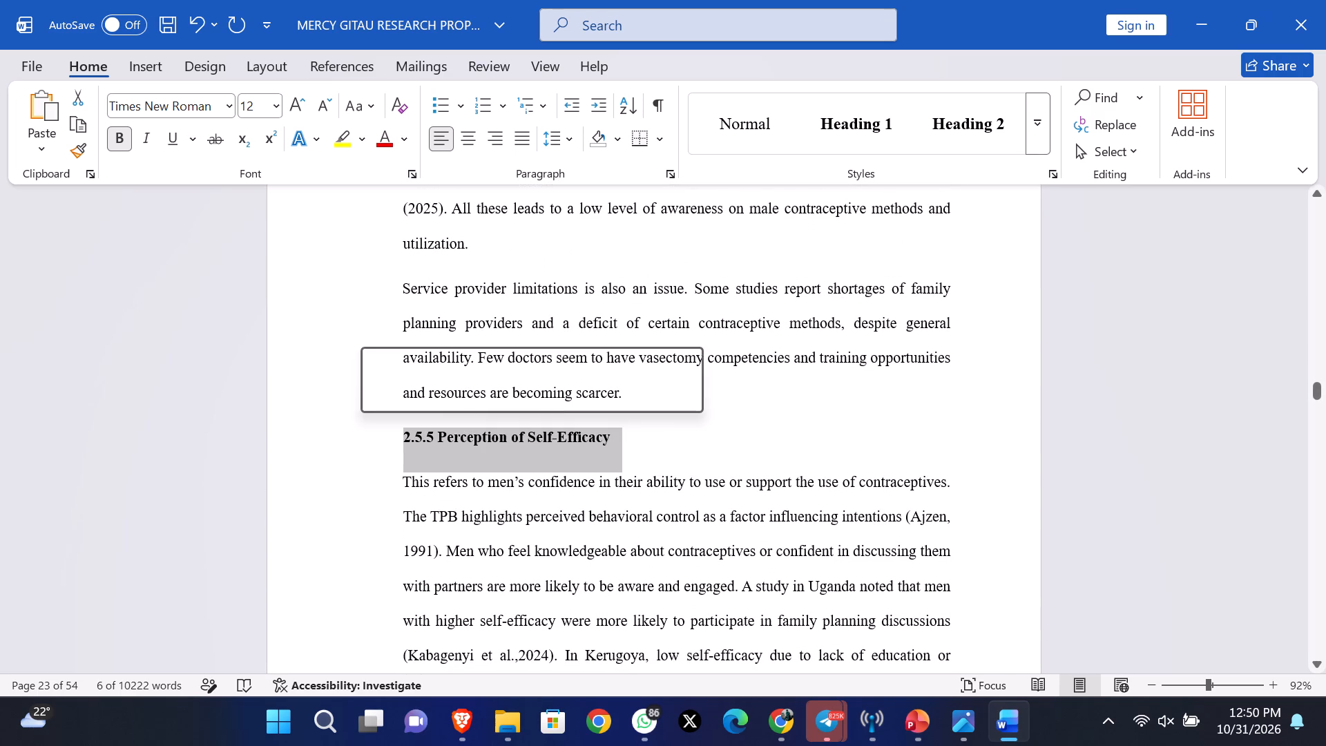
click(1035, 134)
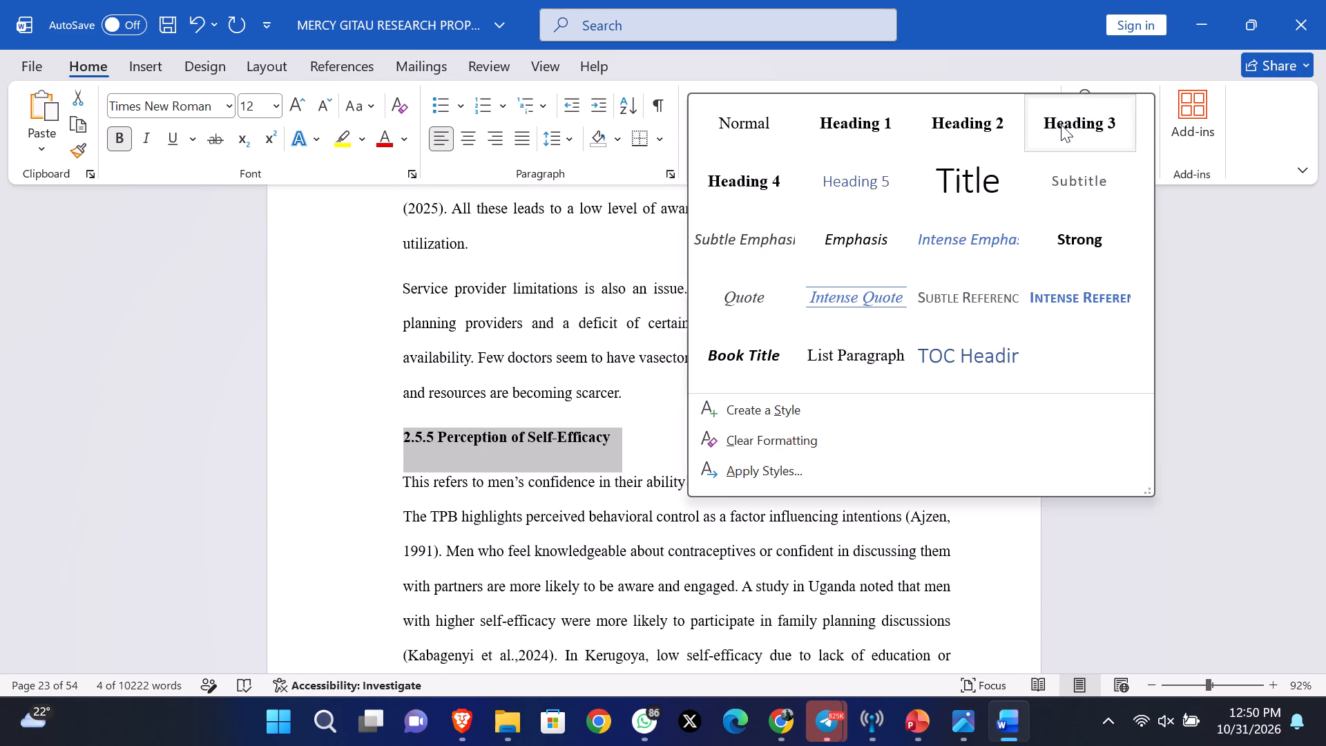
click(1061, 124)
Apply the Heading 2 style to the 2.6 Conceptual framework heading above the variables diagram.
scroll(747, 514, down, 5)
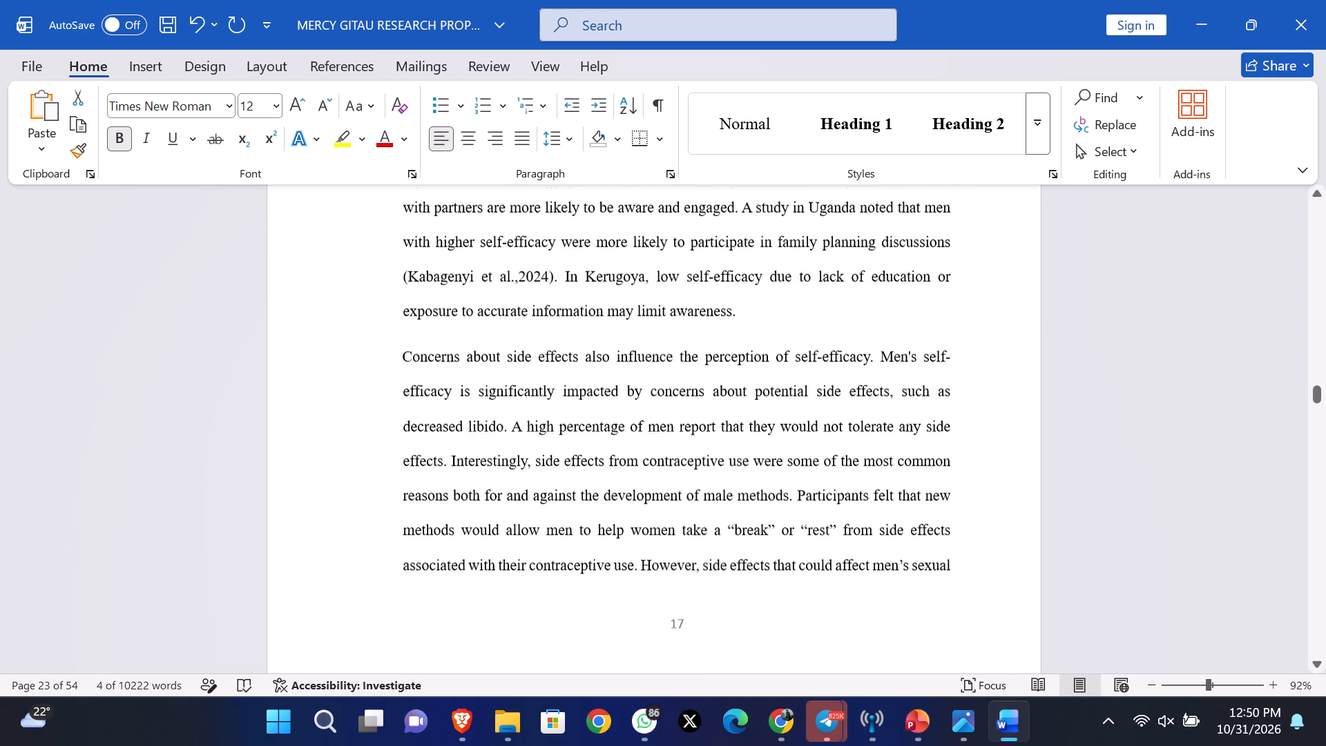
scroll(747, 514, down, 11)
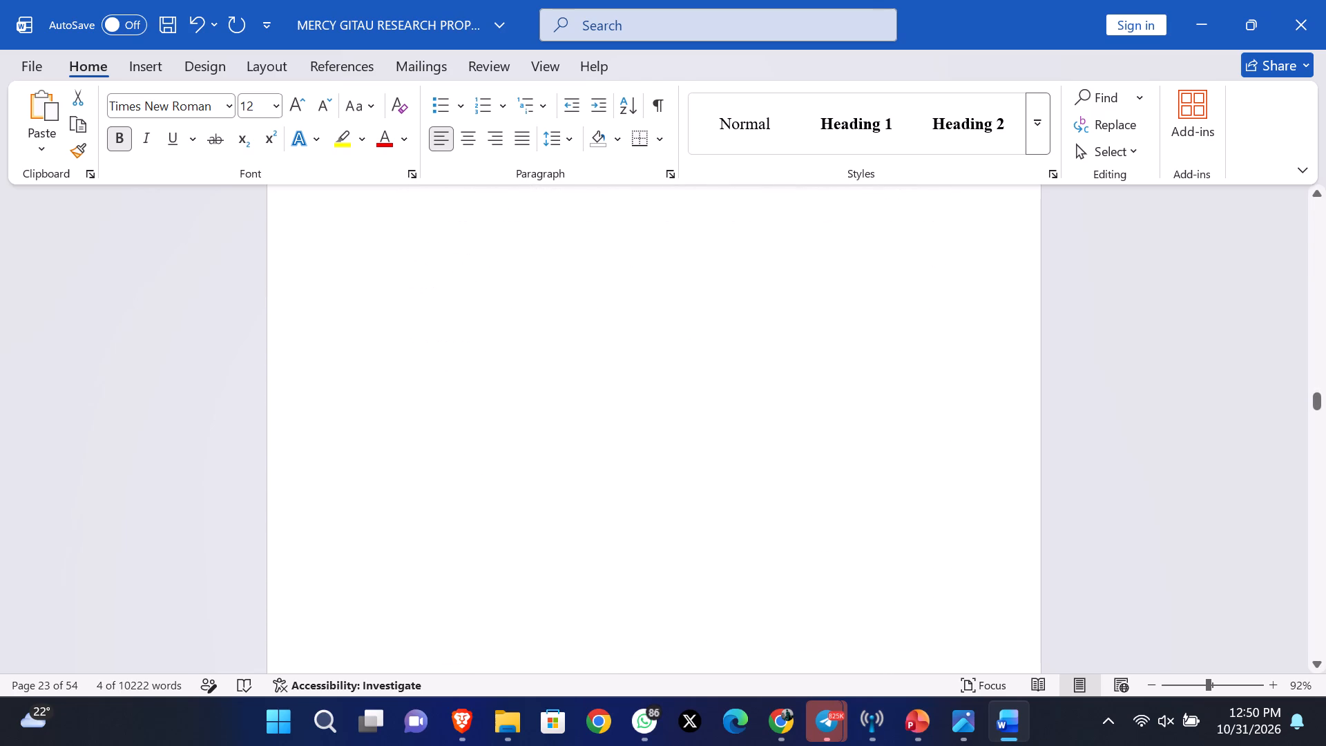
scroll(747, 514, down, 7)
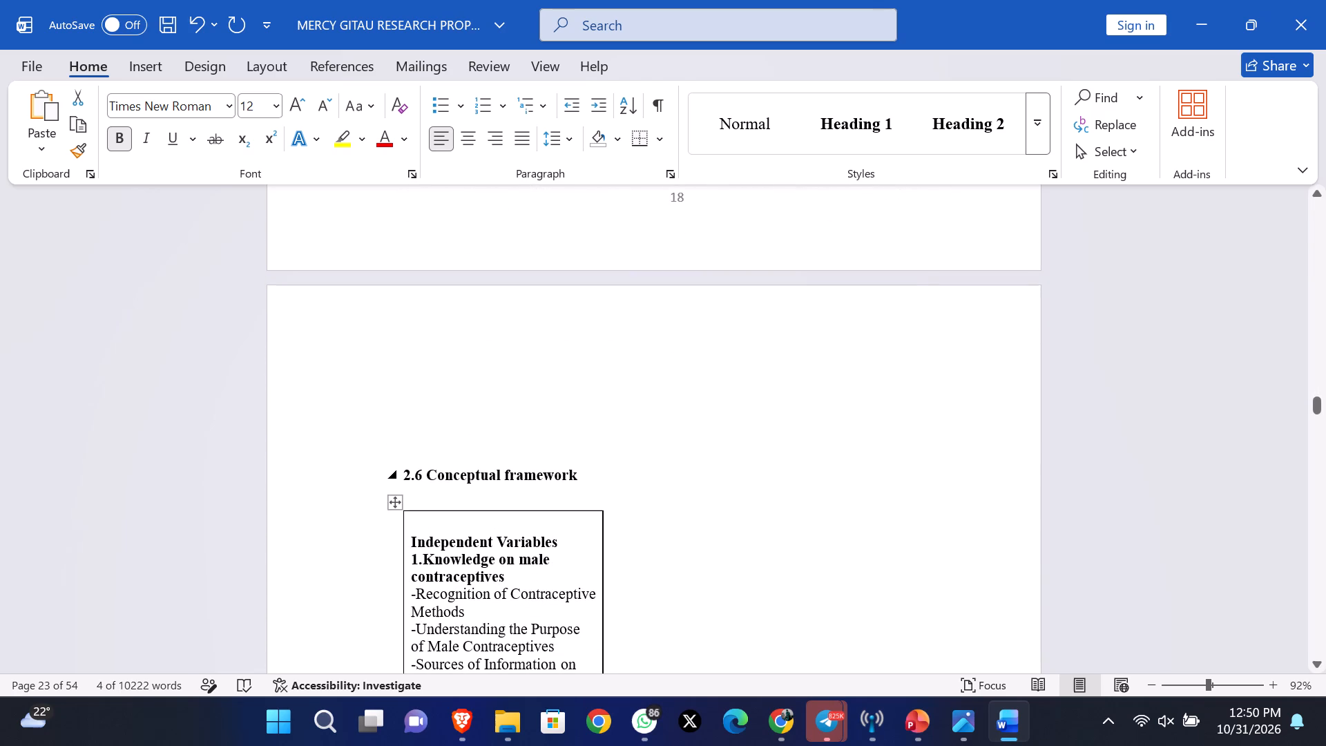
drag(611, 492, 362, 463)
drag(715, 470, 686, 470)
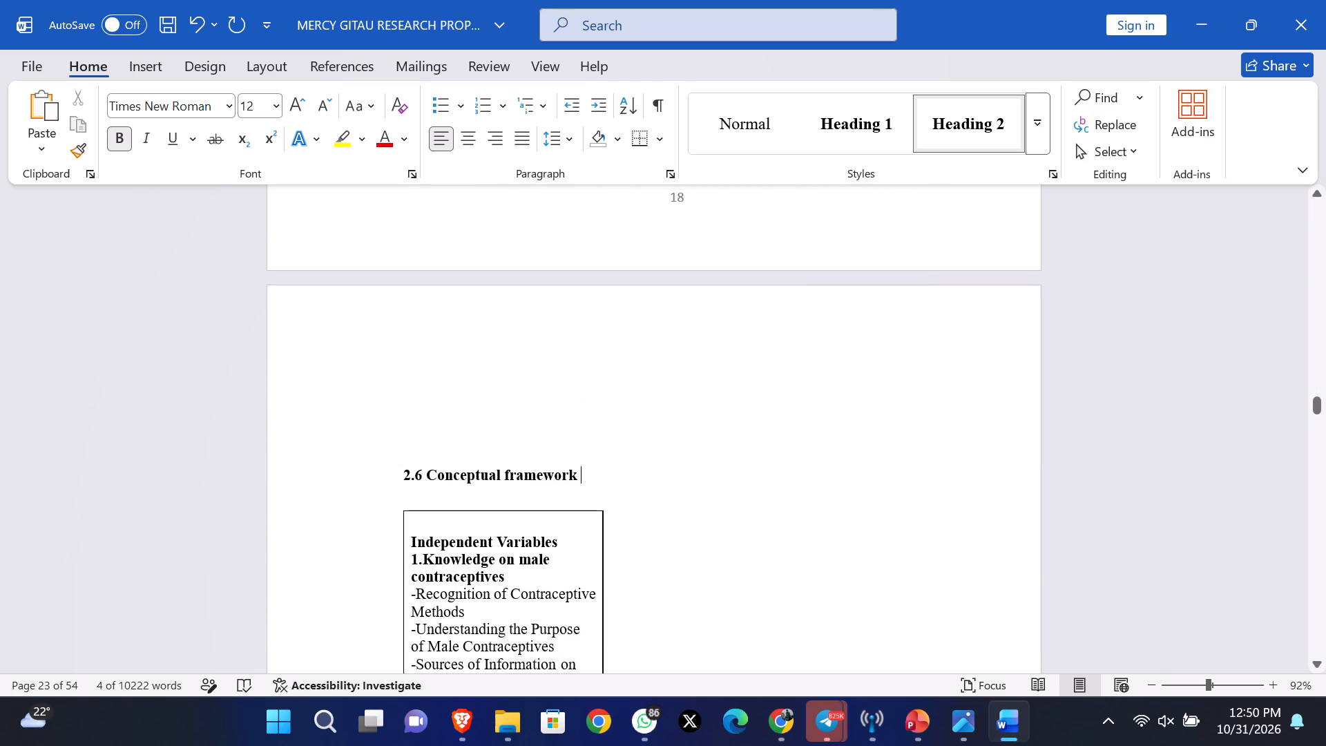
drag(593, 466, 447, 465)
drag(643, 491, 629, 485)
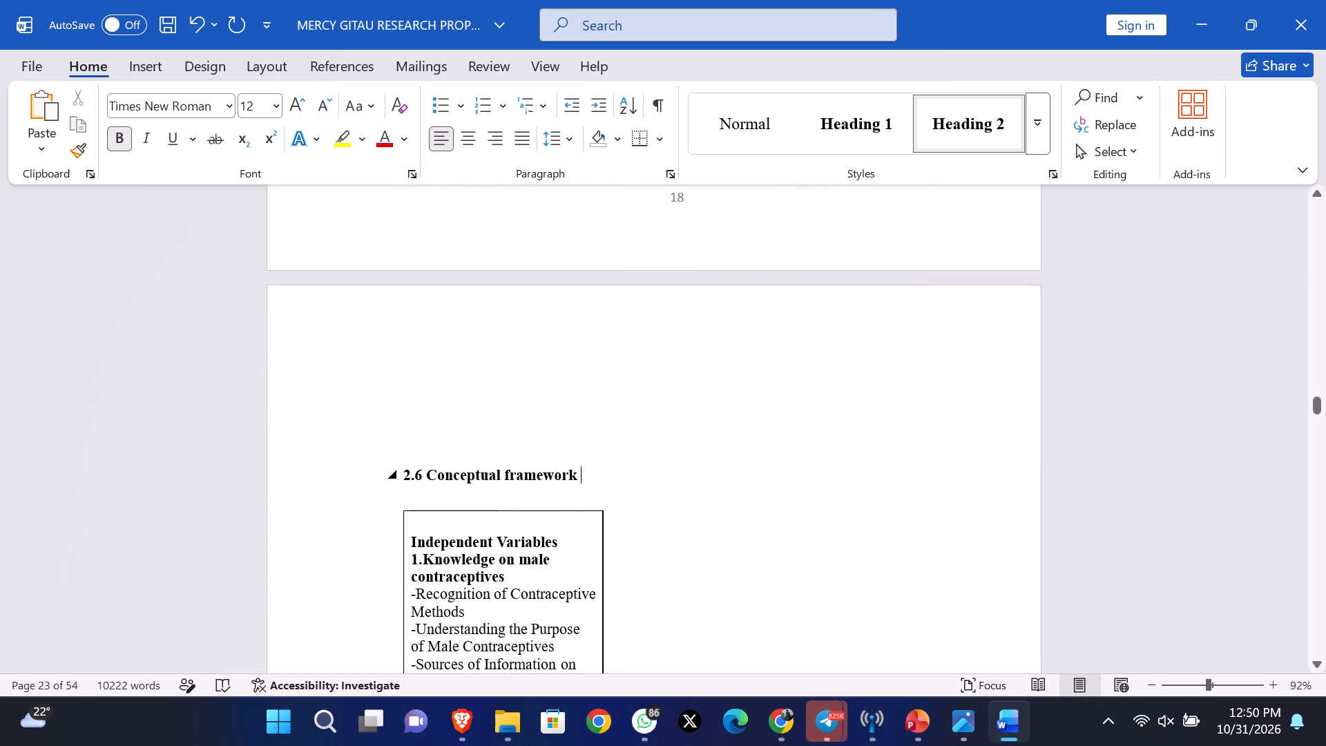
drag(588, 472, 396, 484)
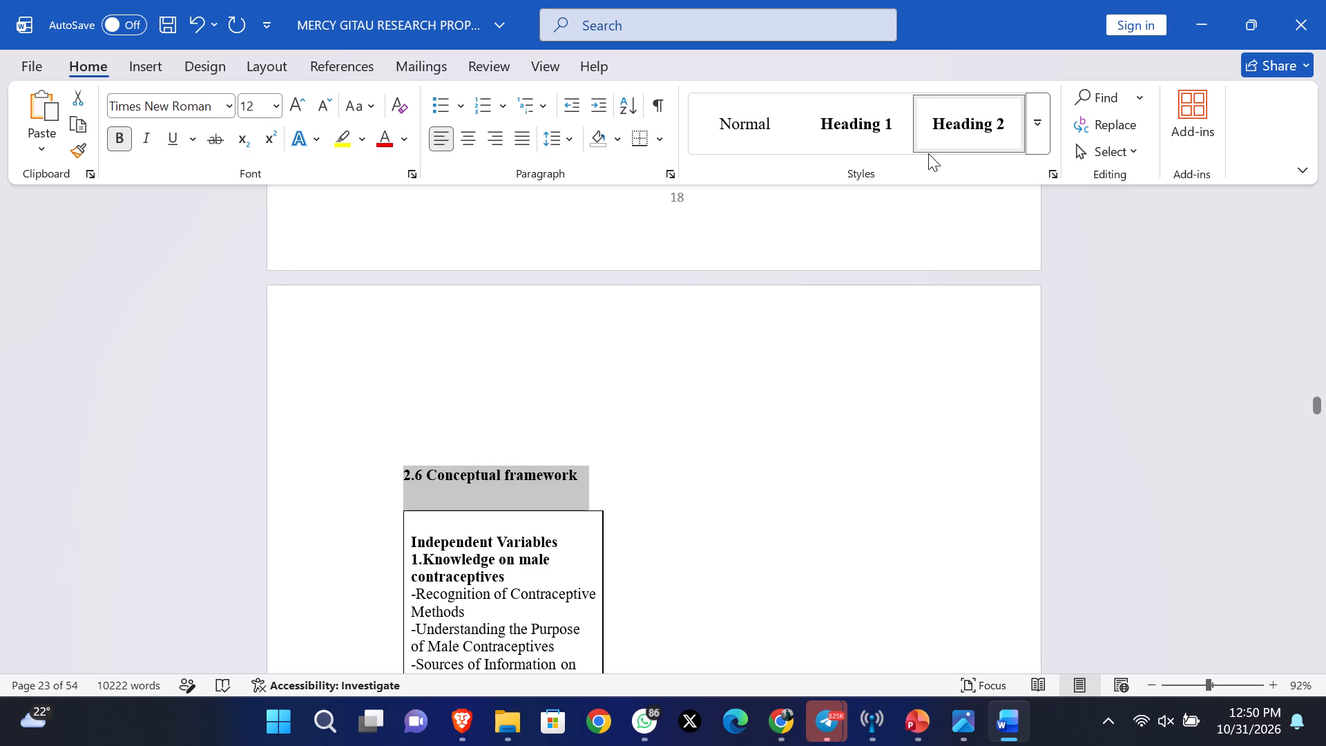
click(950, 133)
Apply the Heading 2 style to the 2.7 Critiquing existing literature relevant to the study heading.
scroll(646, 563, down, 4)
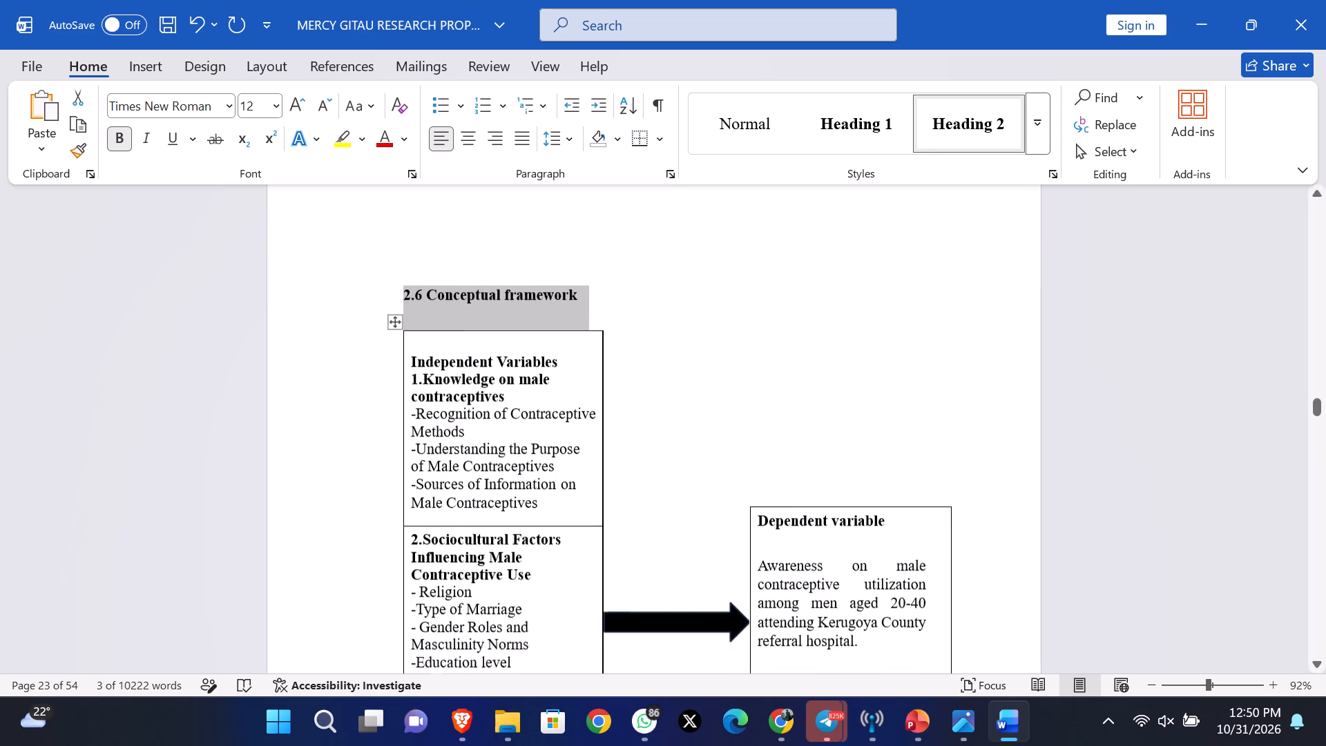
scroll(646, 563, down, 7)
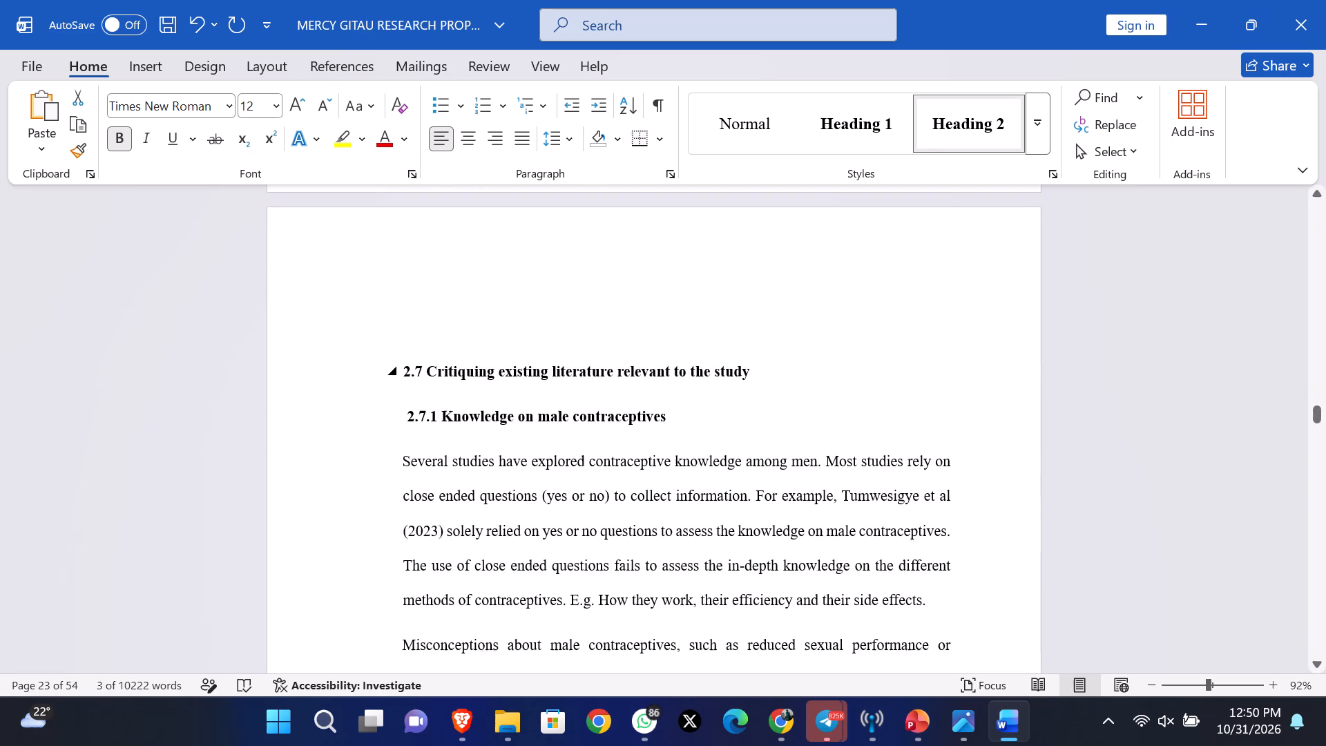
drag(756, 372, 358, 391)
click(978, 130)
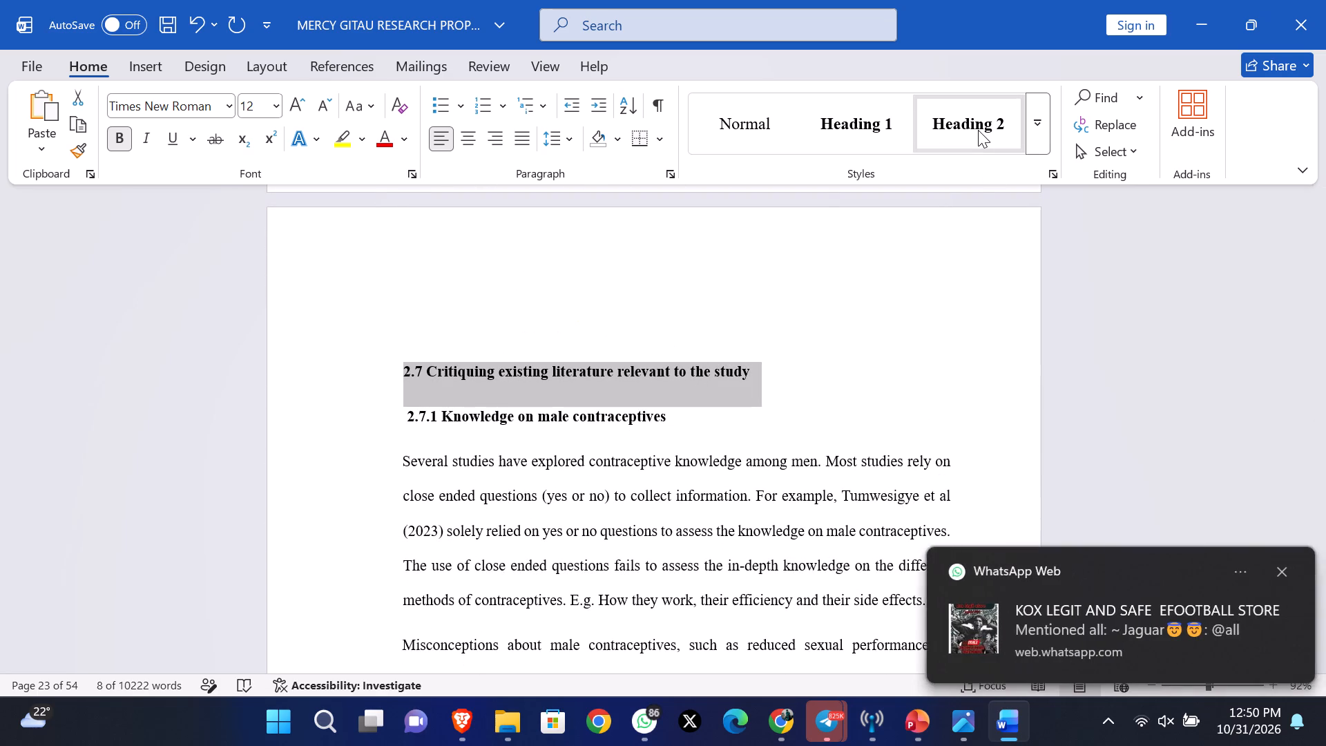
Apply the Heading 3 style to the 2.7.1 Knowledge on male contraceptives subheading.
click(692, 421)
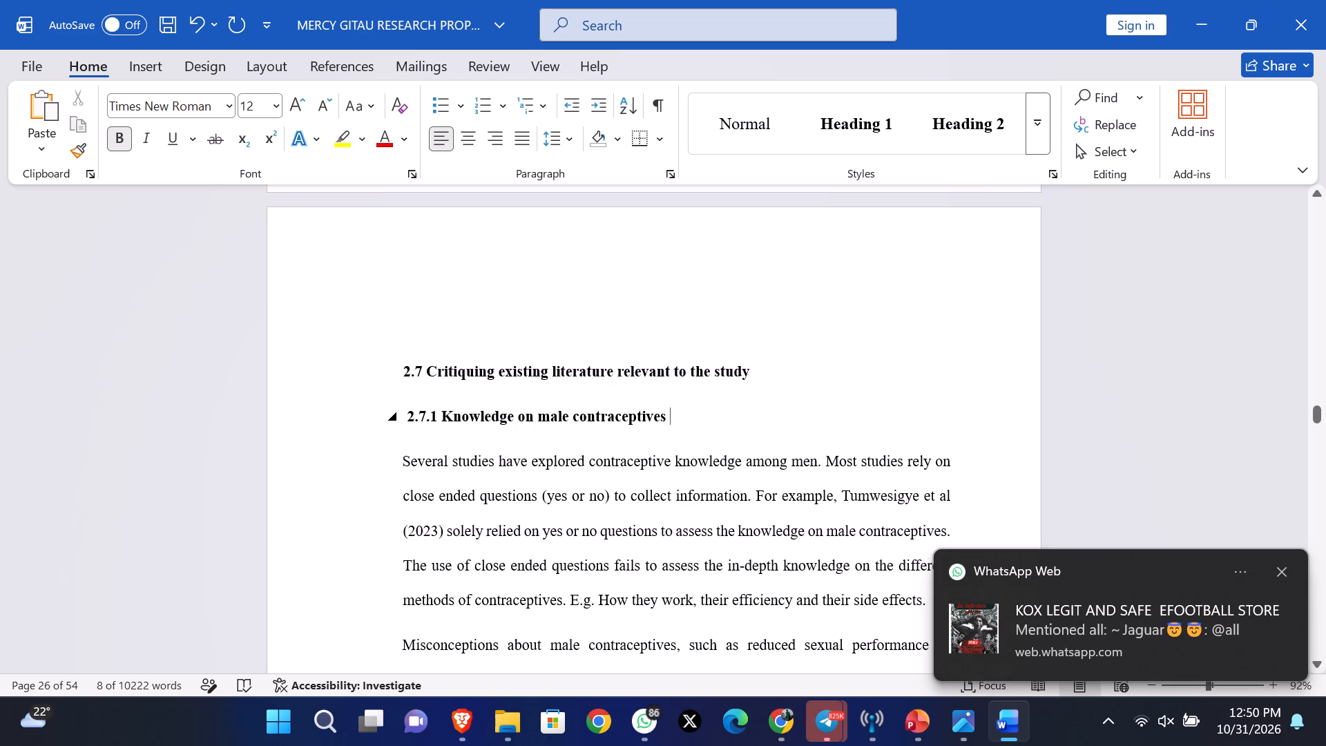
drag(684, 421, 399, 413)
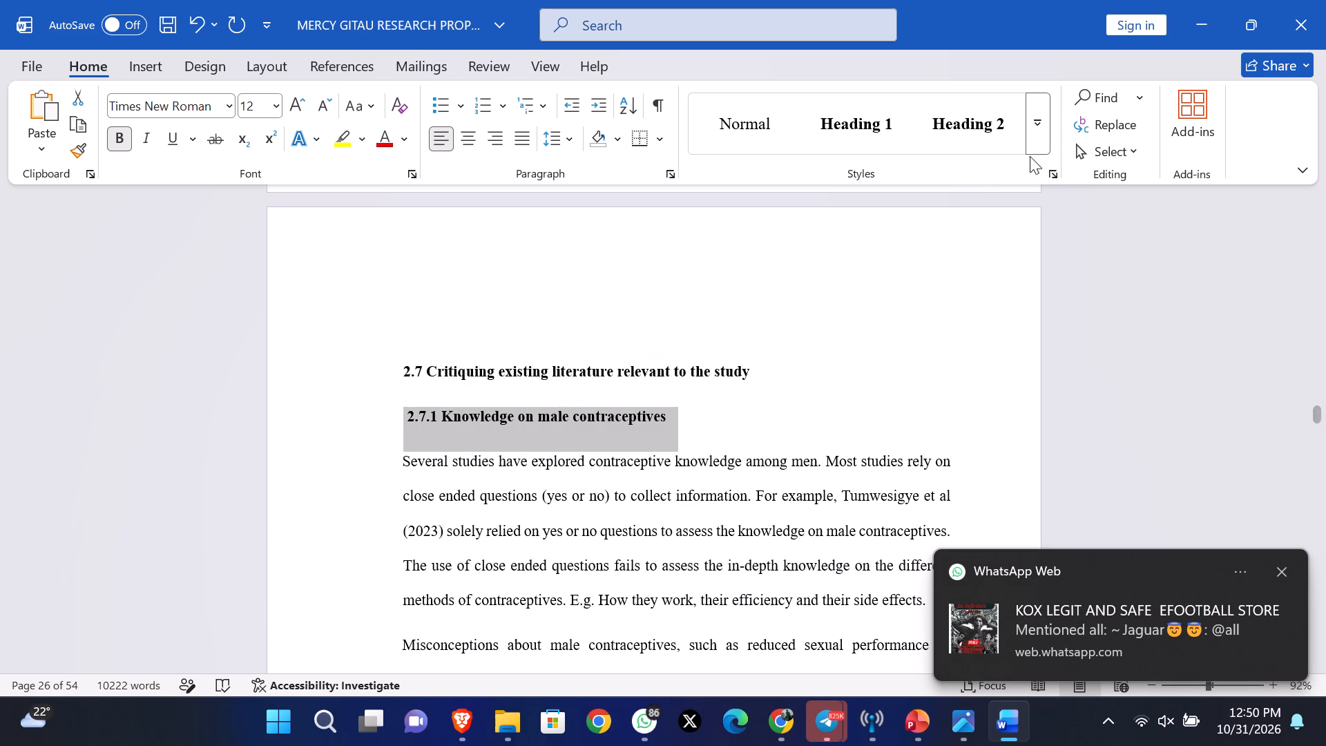
click(1032, 133)
double_click(1074, 128)
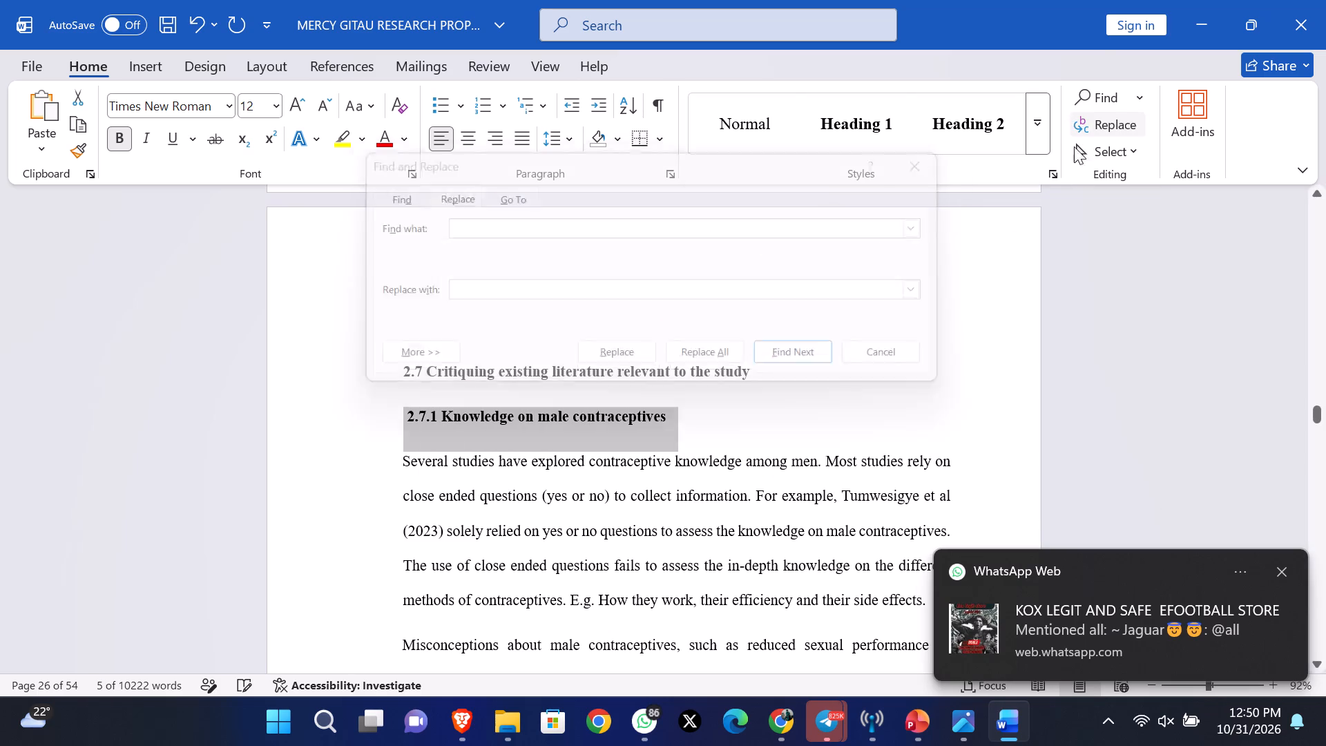
click(938, 160)
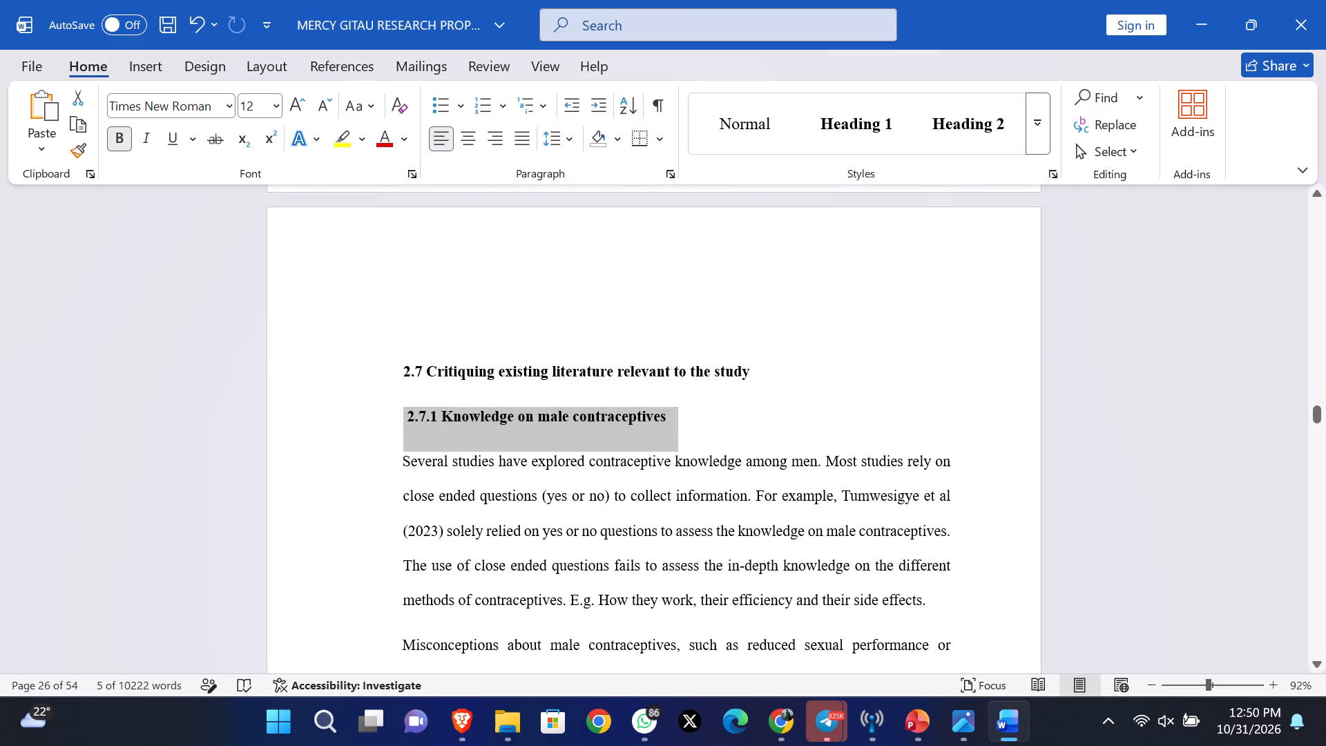
Apply the Heading 3 style to the 2.7.2 Sociocultural factors influencing male contraceptive use subheading.
scroll(879, 350, down, 7)
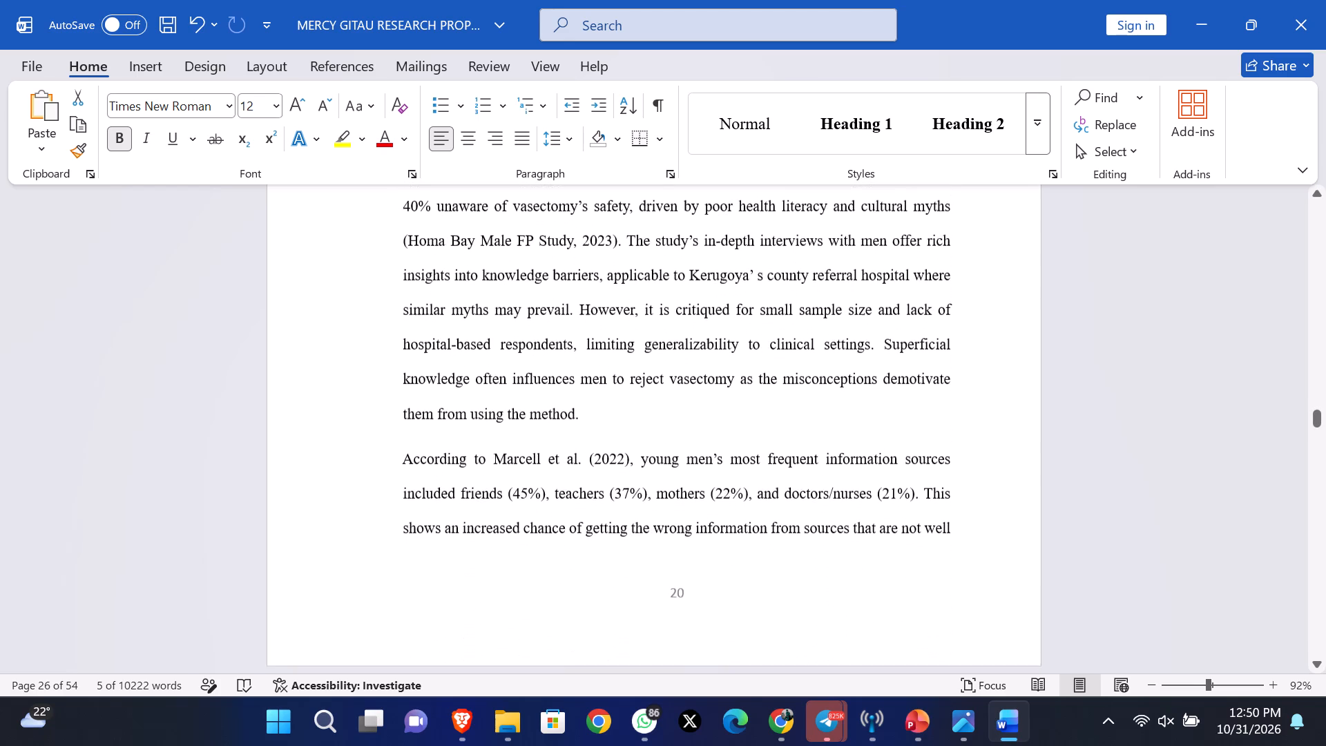
scroll(879, 350, down, 12)
scroll(807, 448, down, 1)
drag(818, 400, 405, 403)
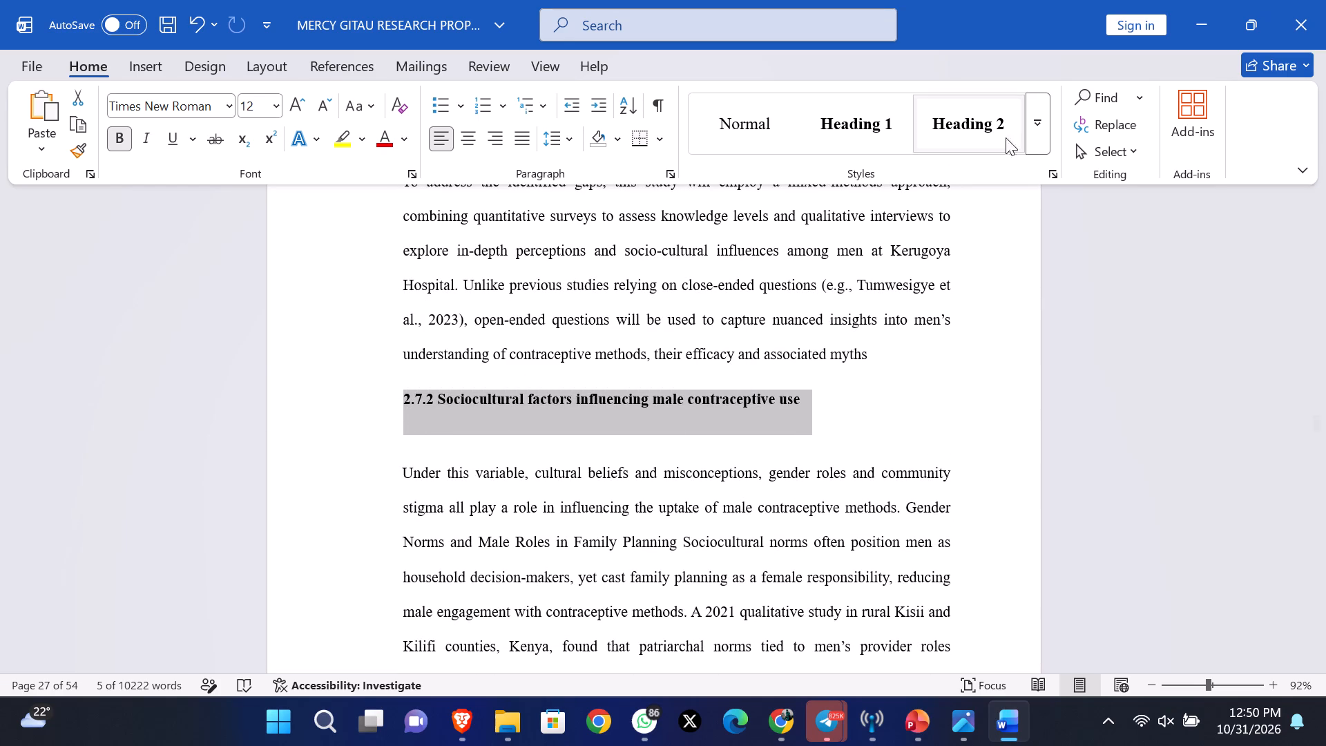
click(1036, 129)
click(1051, 125)
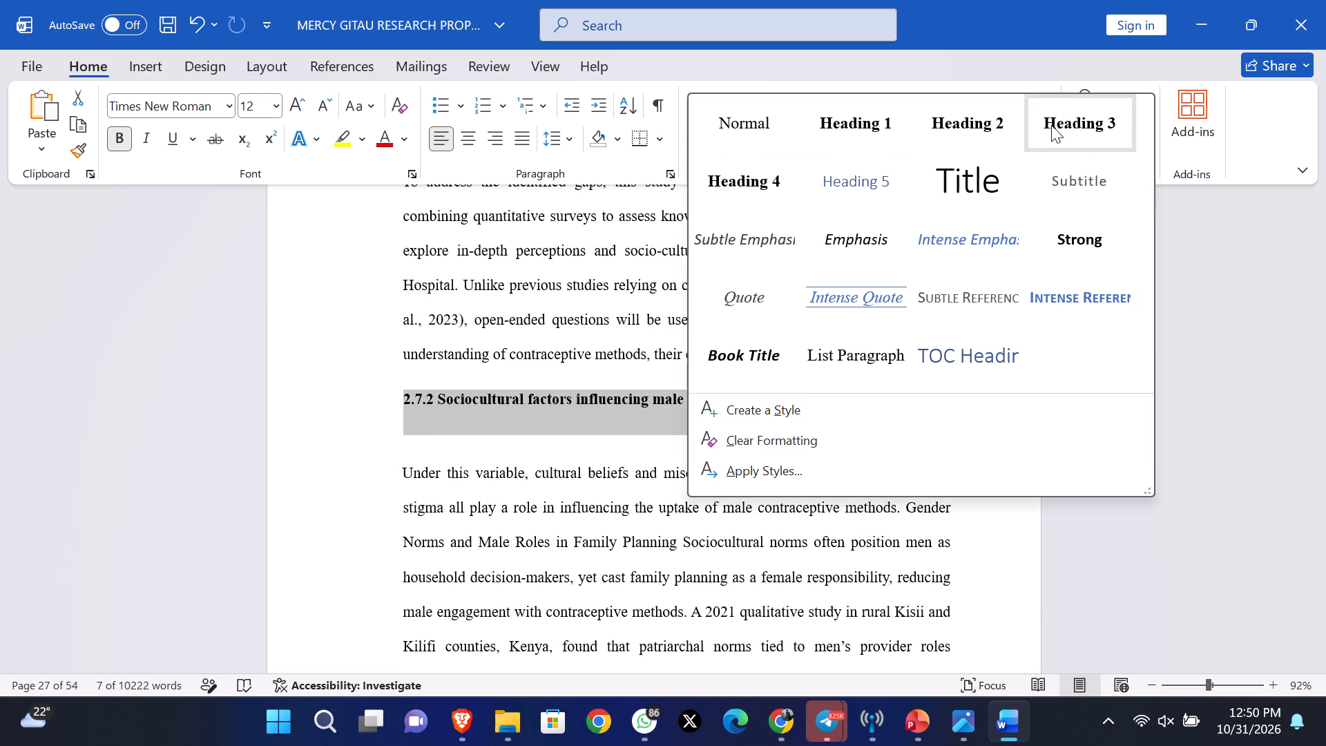
Apply the Heading 3 style to the 2.7.3 Perception on male contraceptives subheading.
scroll(894, 287, down, 7)
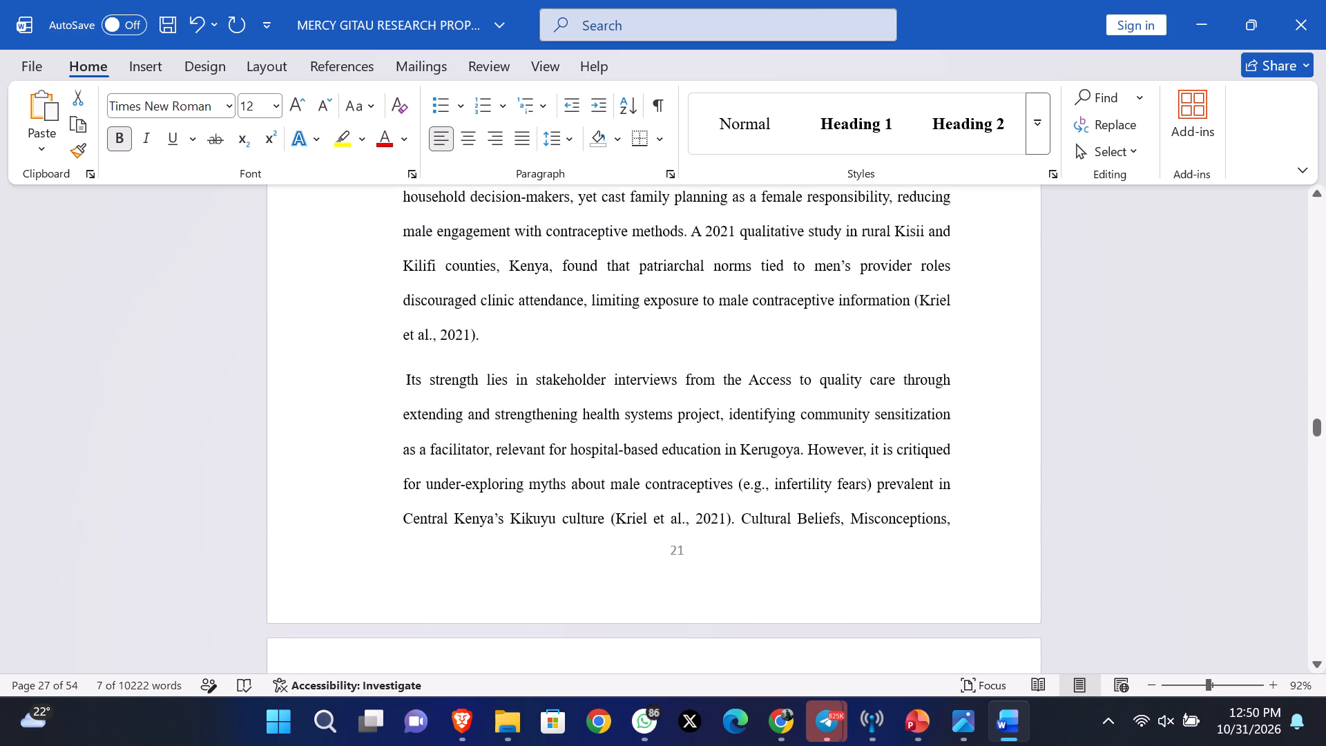
scroll(894, 287, down, 11)
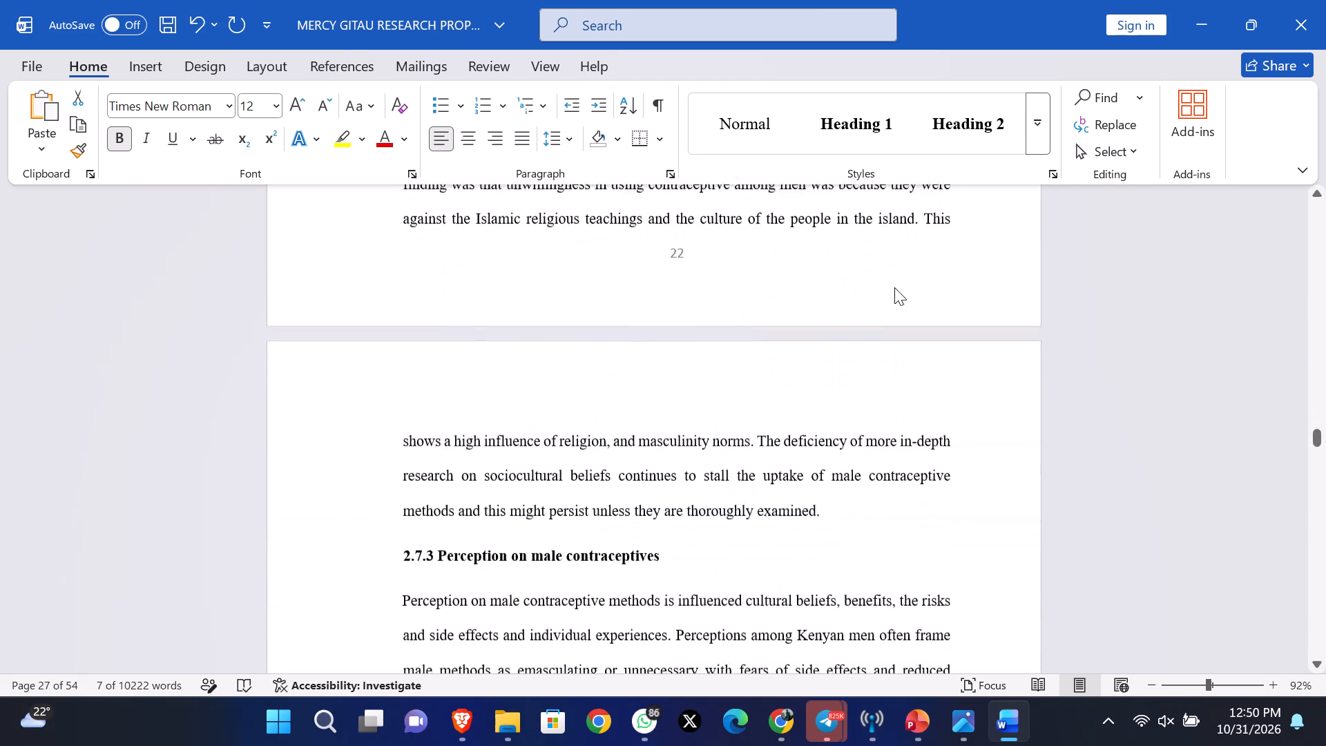
scroll(894, 287, down, 2)
drag(680, 288, 671, 287)
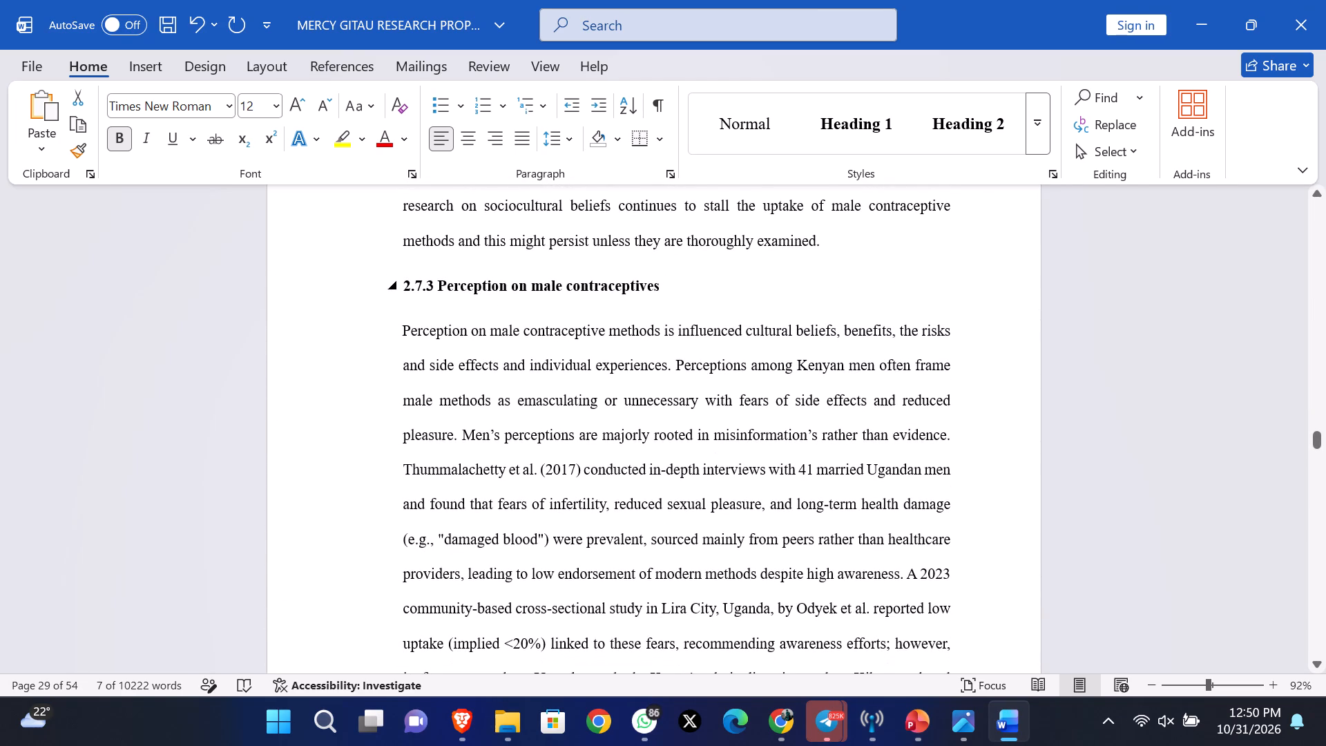
drag(671, 287, 398, 296)
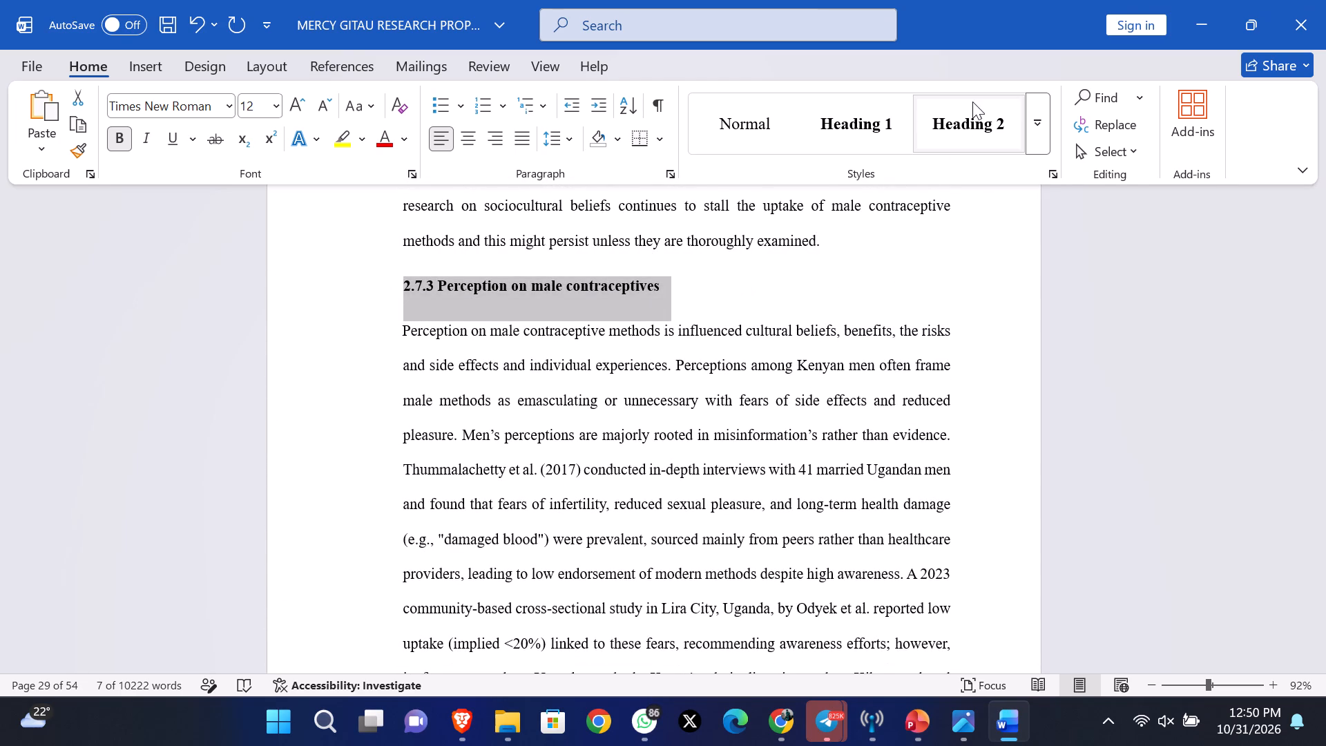
click(1044, 127)
double_click(1068, 131)
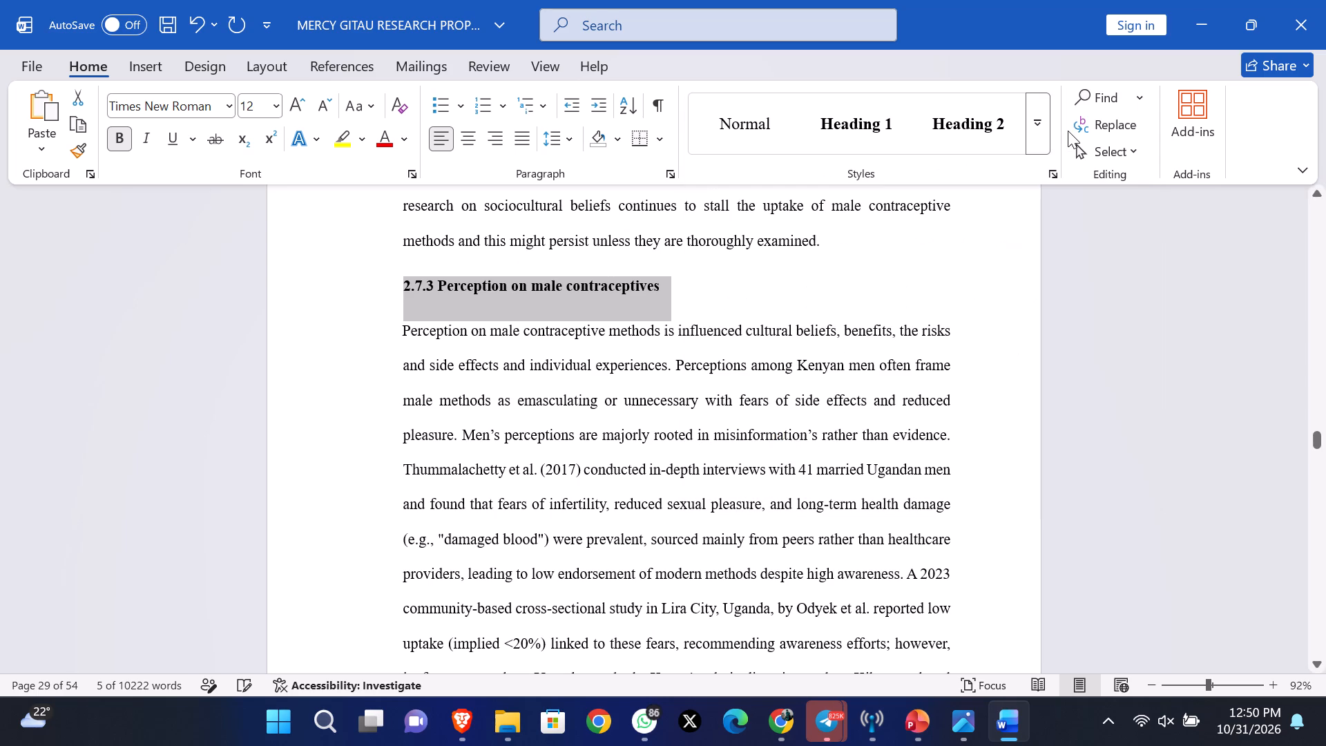
Apply the Heading 2 style to the 2.8 Summary and Conclusion heading.
scroll(843, 332, down, 5)
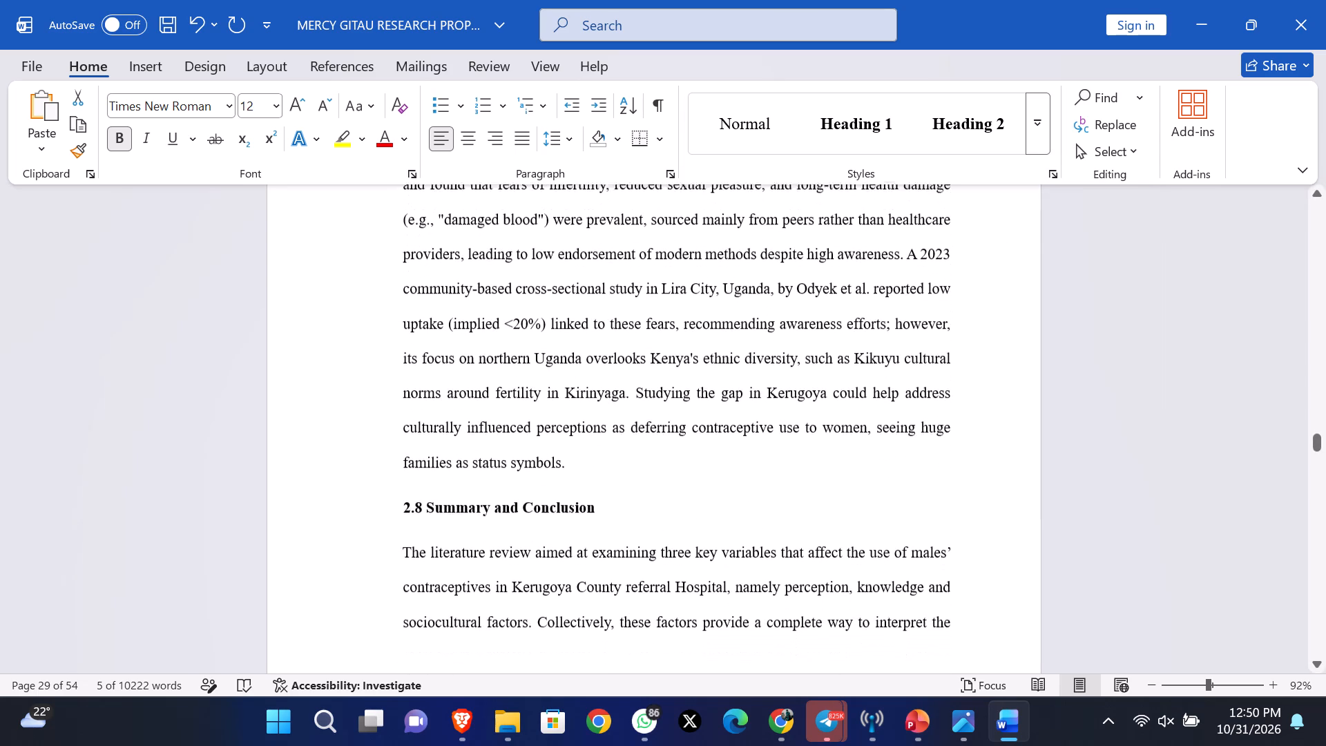
drag(617, 501, 387, 499)
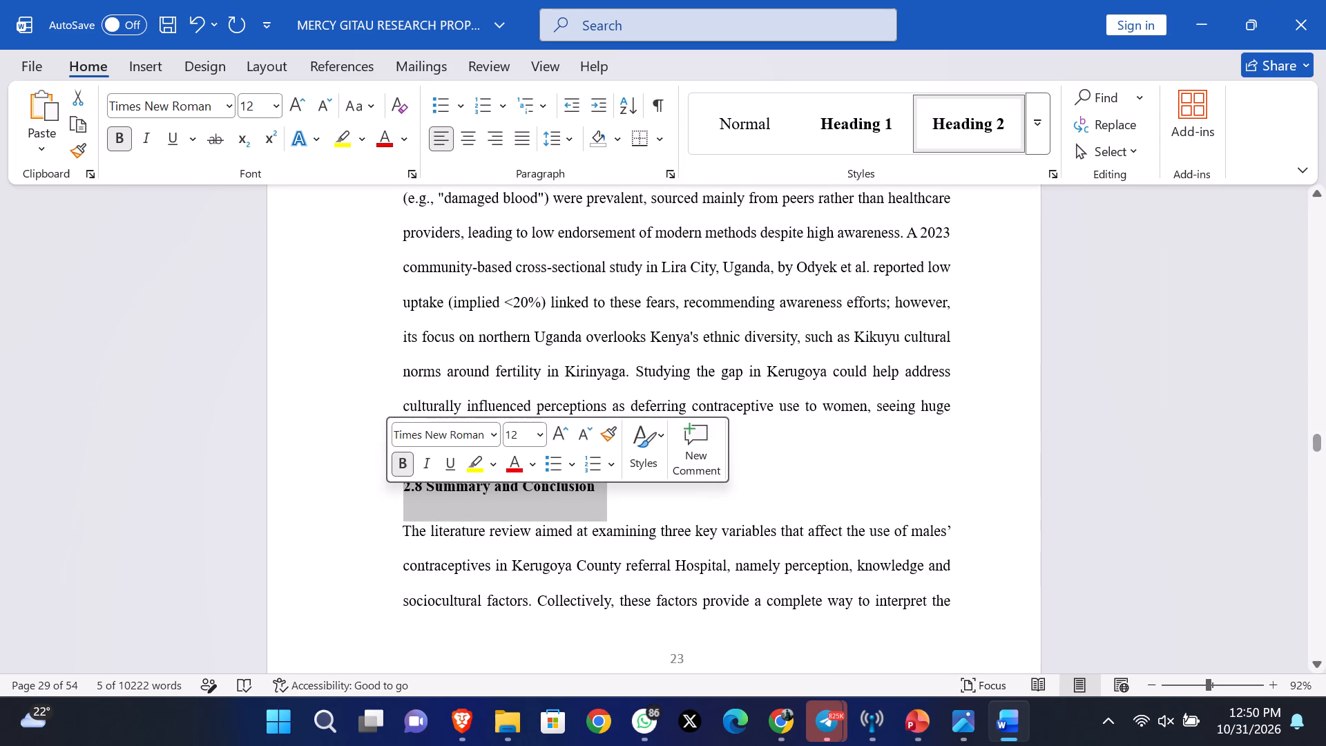
click(948, 140)
Apply the Heading 1 style to the CHAPTER 3: RESEARCH METHODOLOGY title.
scroll(799, 514, down, 2)
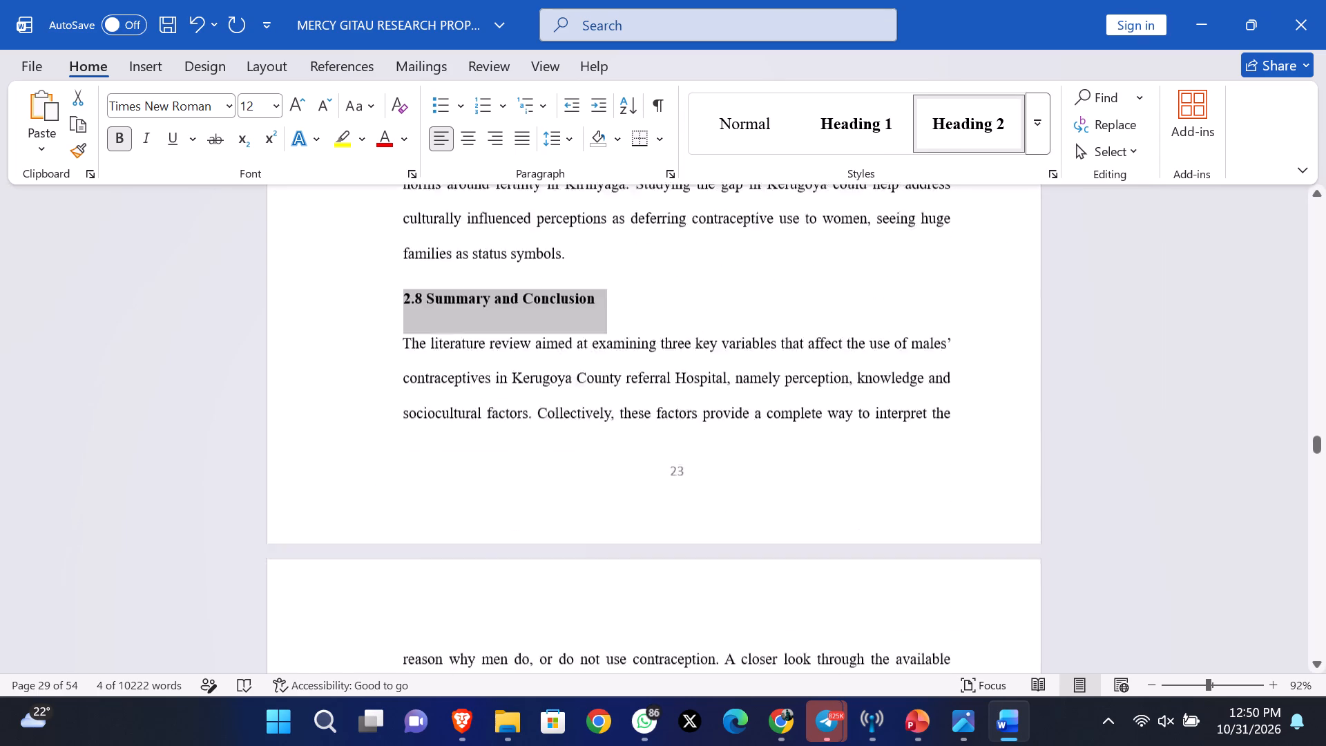
scroll(799, 514, down, 13)
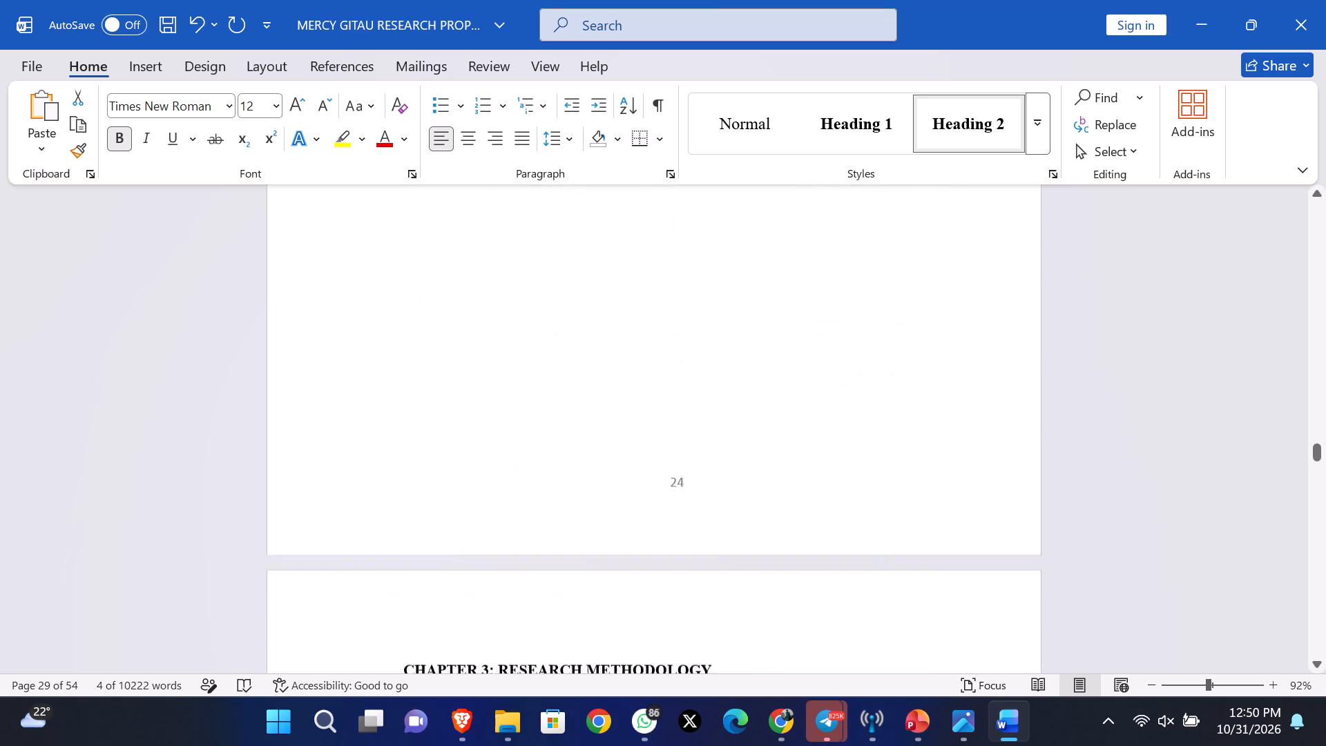
scroll(799, 514, down, 2)
drag(736, 311, 419, 316)
click(875, 133)
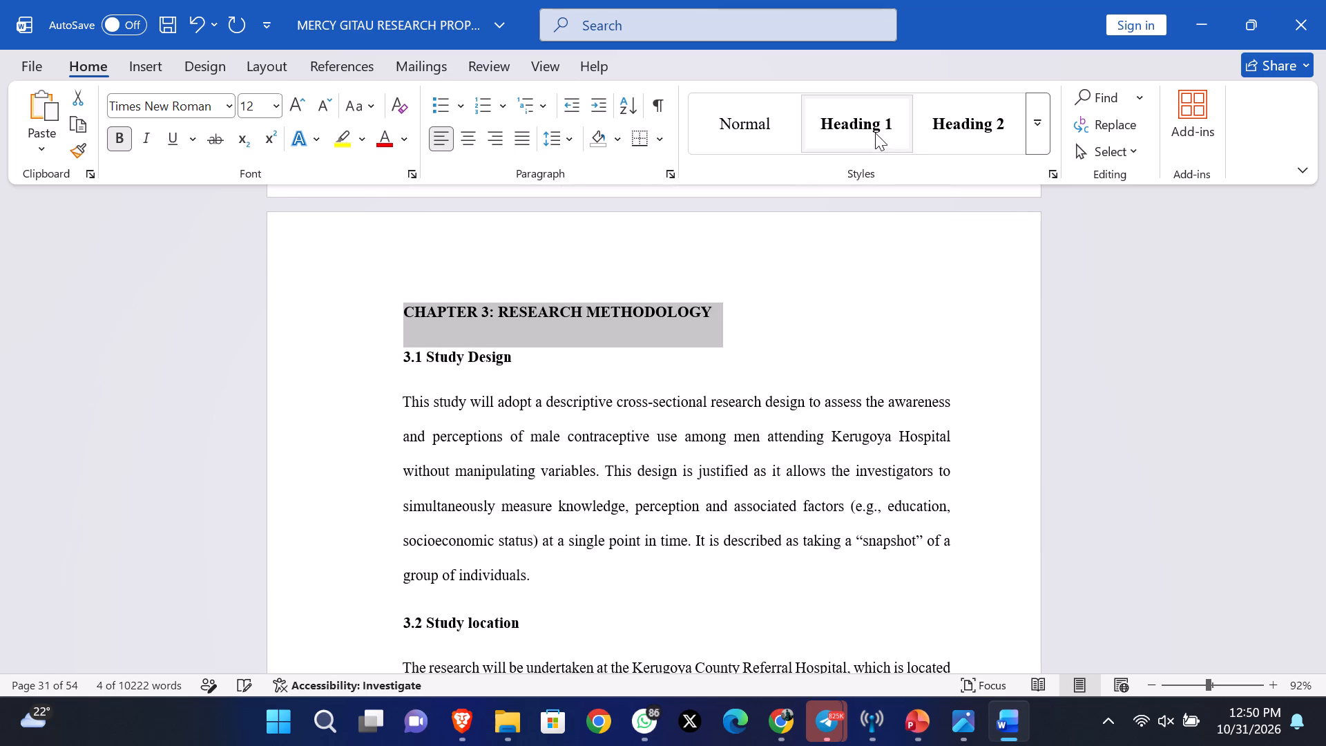
Apply the Heading 2 style to the 3.1 Study Design heading.
drag(599, 356, 393, 355)
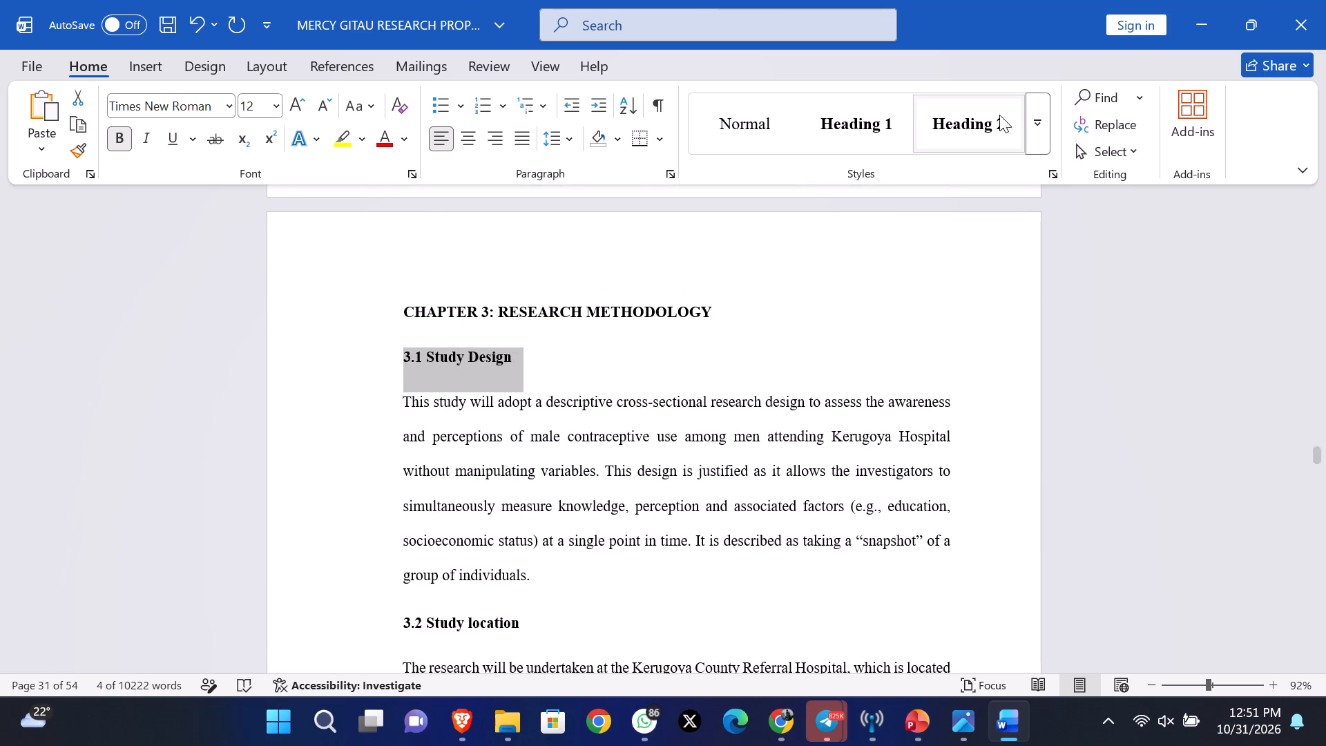
click(990, 109)
Apply the Heading 2 style to the 3.2 Study location heading.
scroll(803, 431, down, 2)
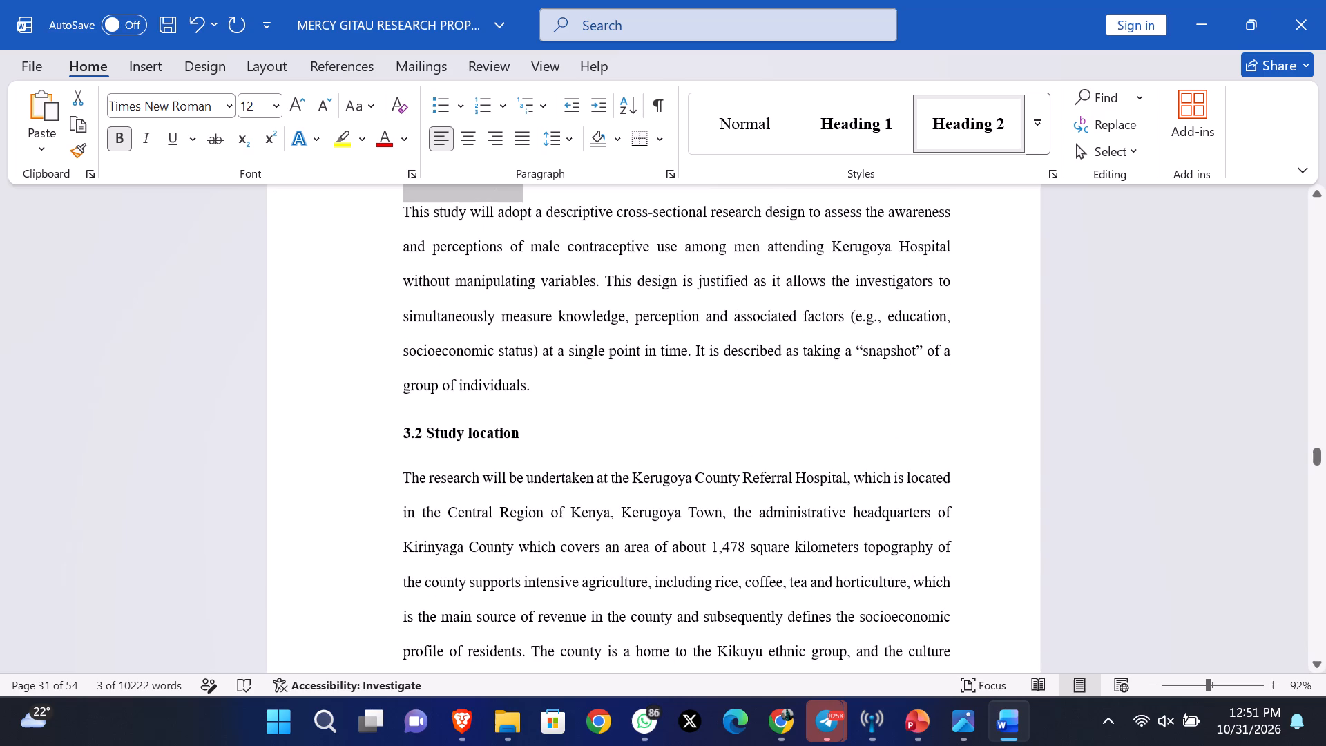
drag(546, 426, 387, 428)
click(965, 127)
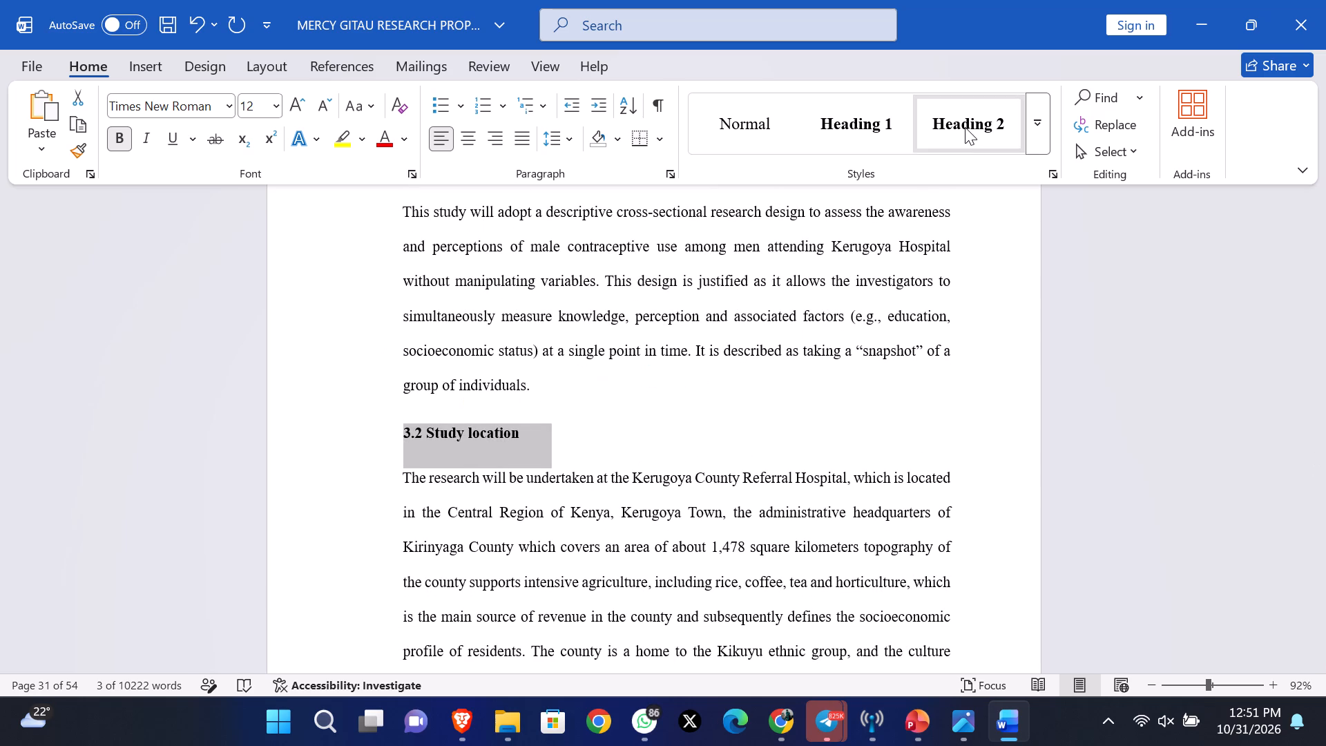
Apply the Heading 2 style to the 3.3 Target population heading.
scroll(746, 417, down, 2)
scroll(630, 457, down, 2)
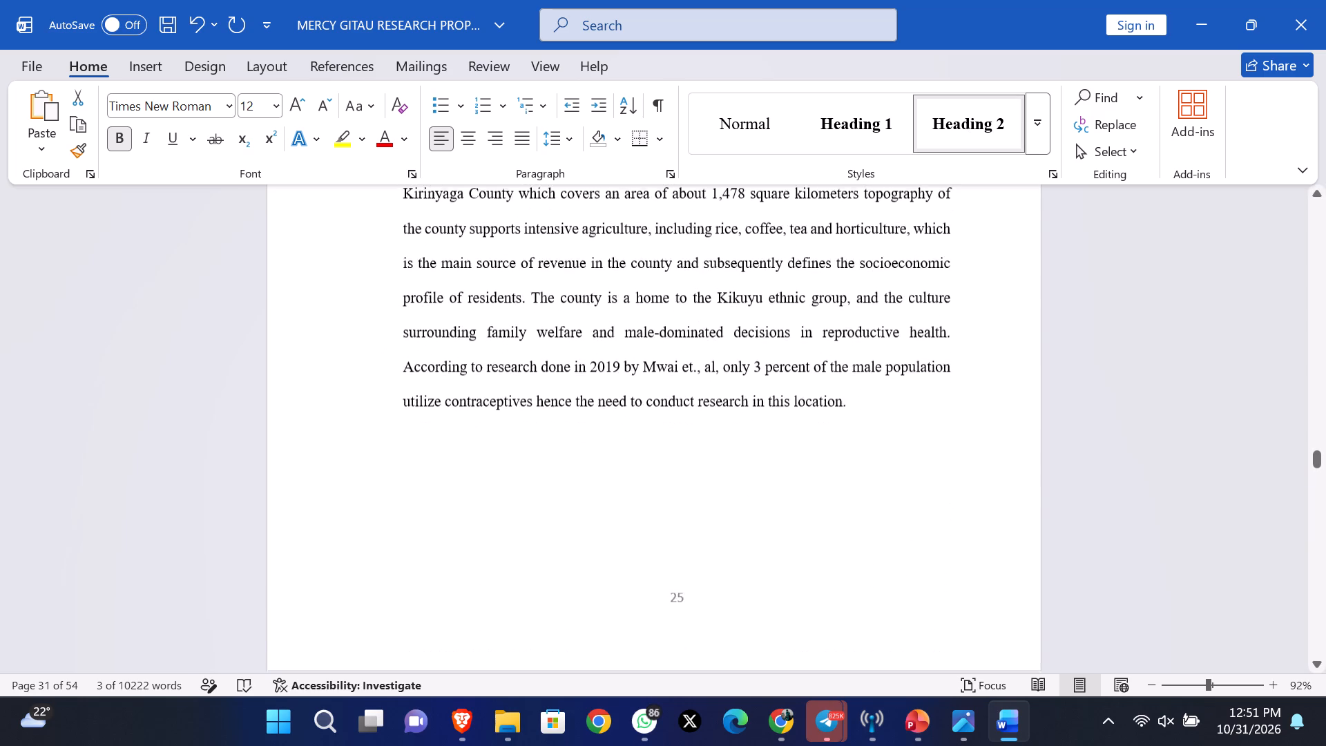
scroll(630, 457, down, 3)
drag(581, 490, 361, 466)
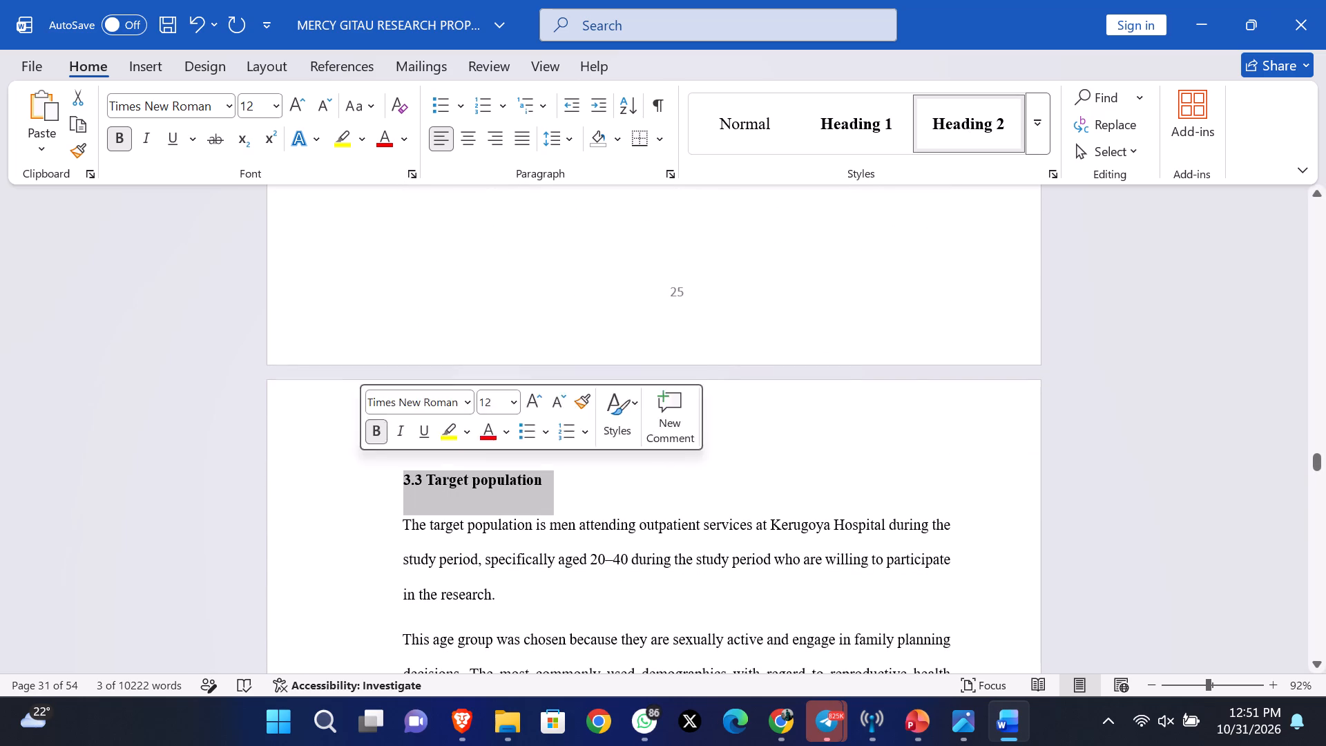
click(969, 140)
Apply the Heading 3 style to the 3.3.1 Inclusion criteria subheading.
scroll(742, 491, down, 1)
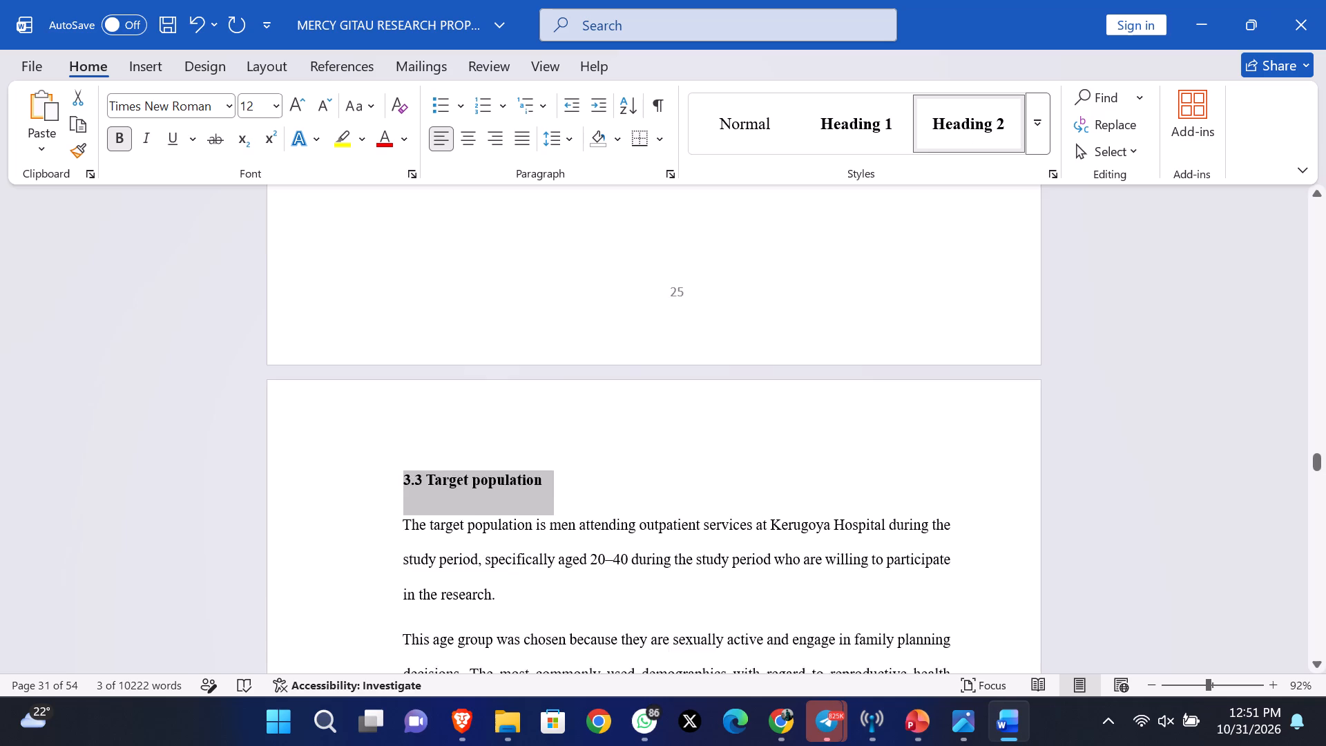
scroll(742, 491, down, 6)
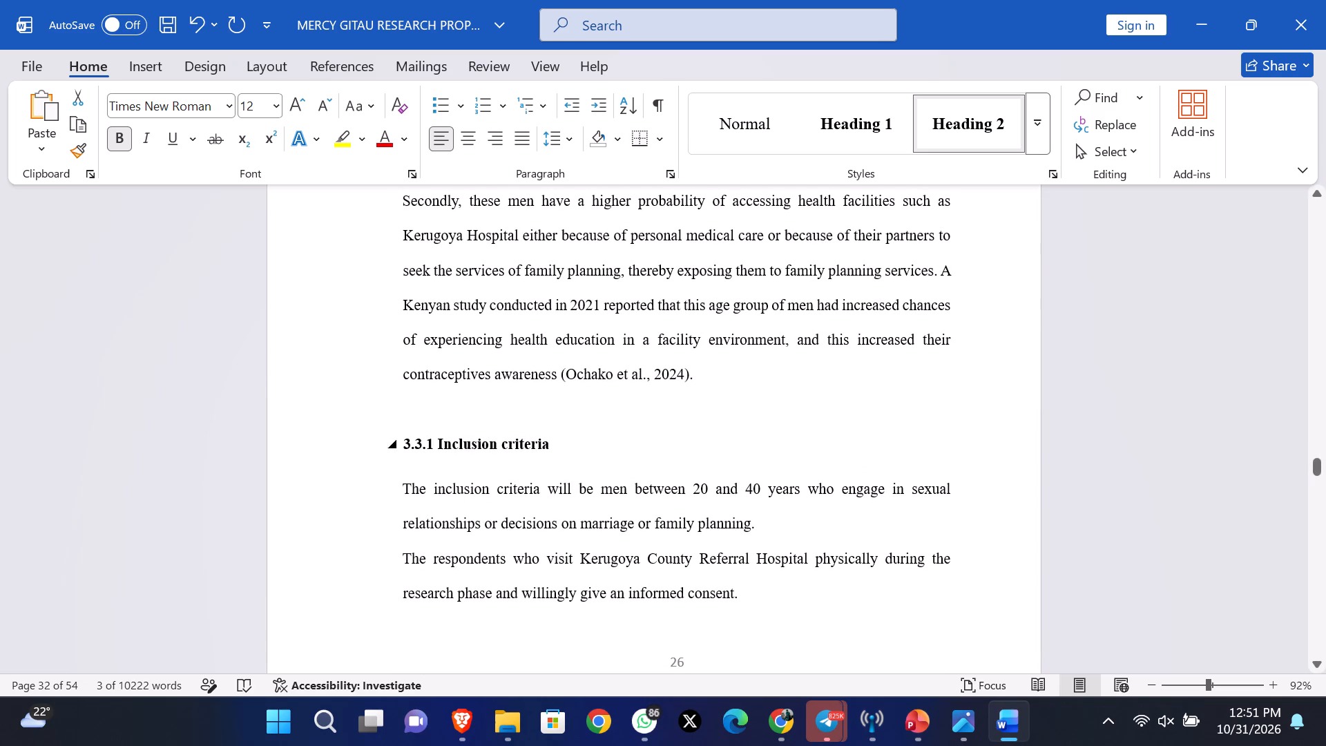
drag(578, 451, 405, 447)
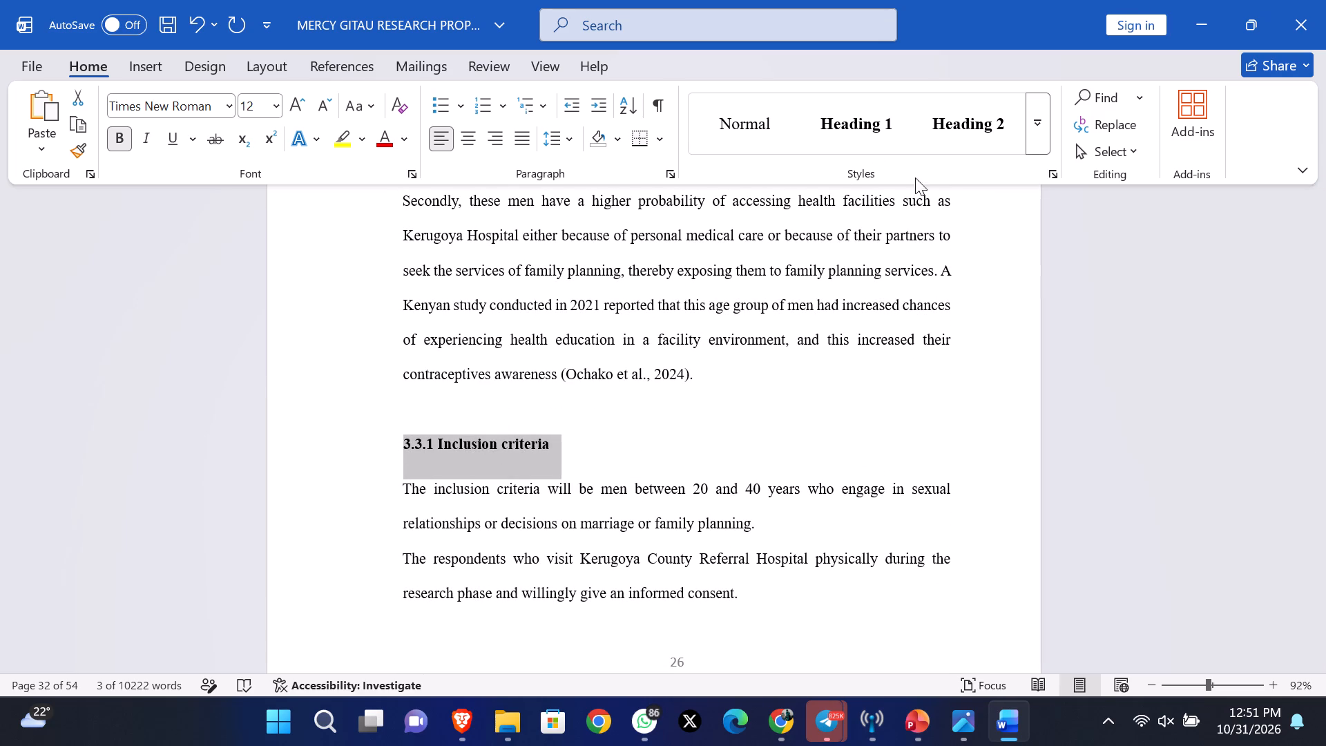
click(1035, 132)
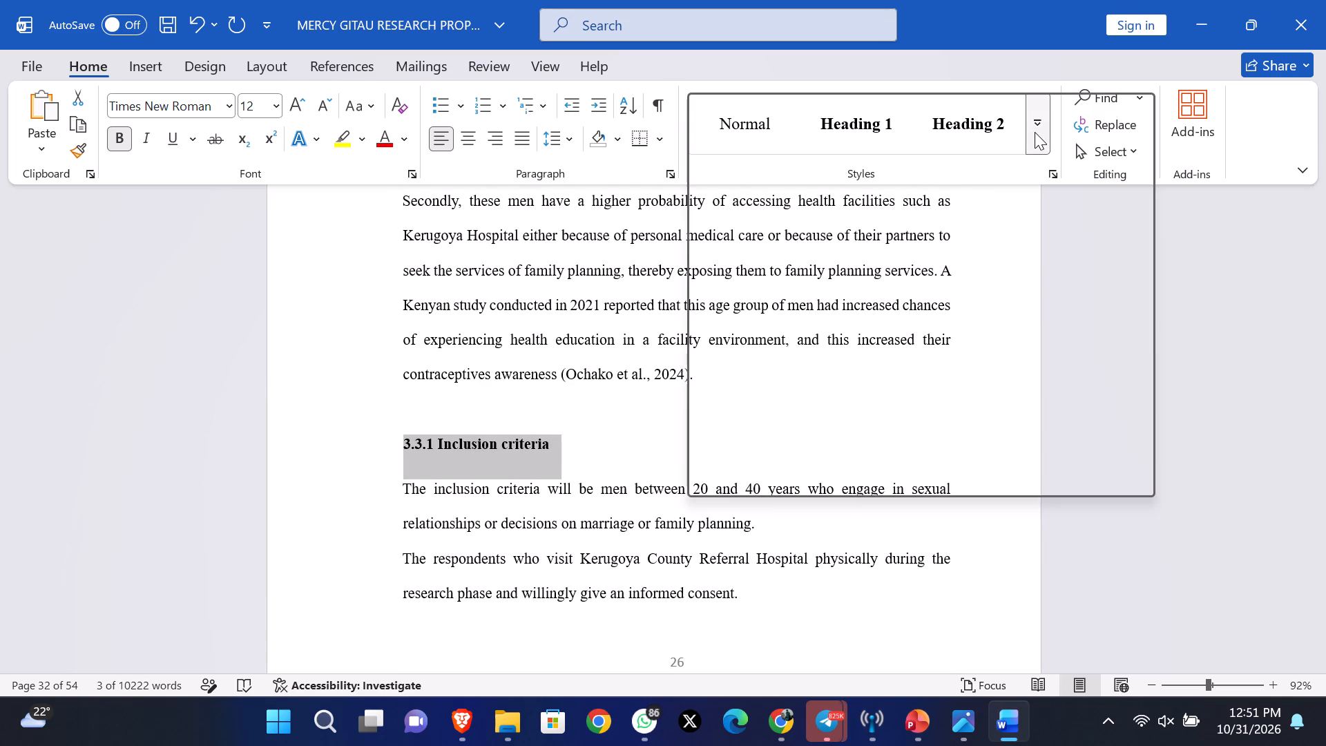
click(1059, 122)
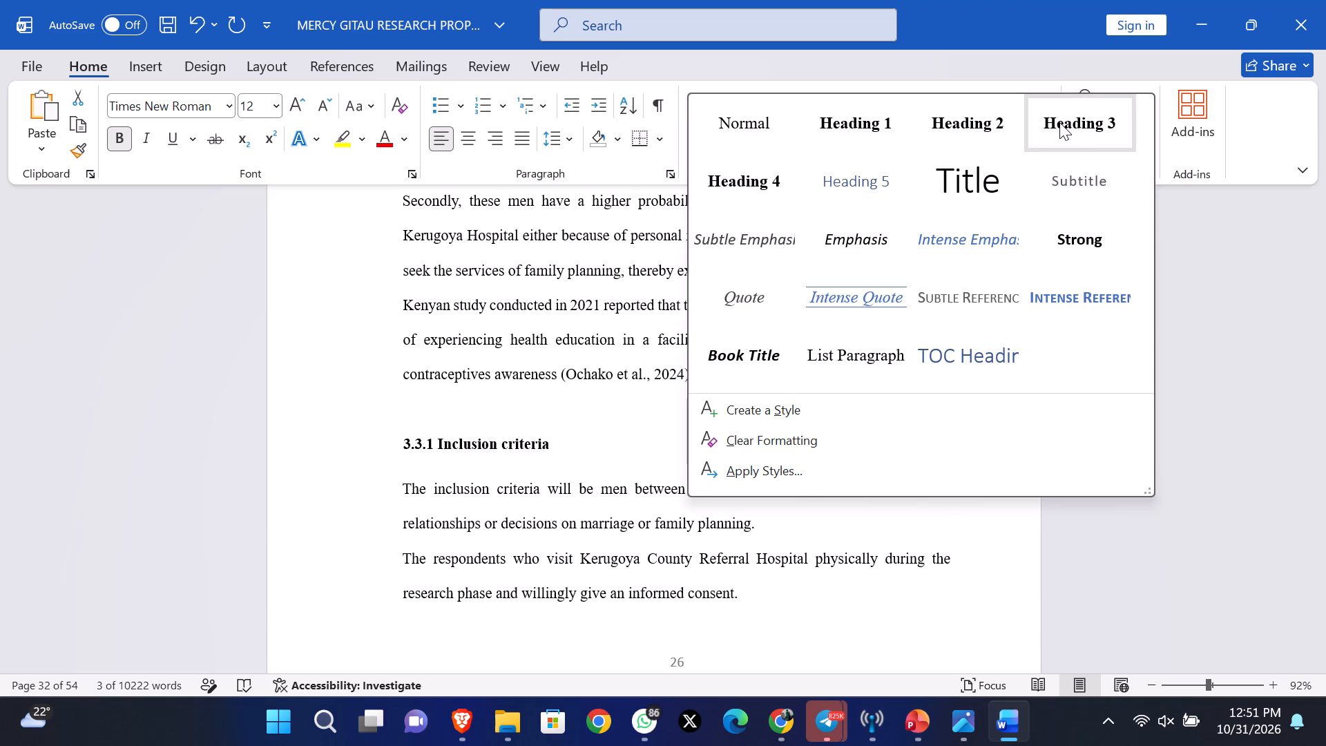
Apply the Heading 3 style to the 3.3.2 Exclusion criteria subheading.
scroll(848, 438, down, 4)
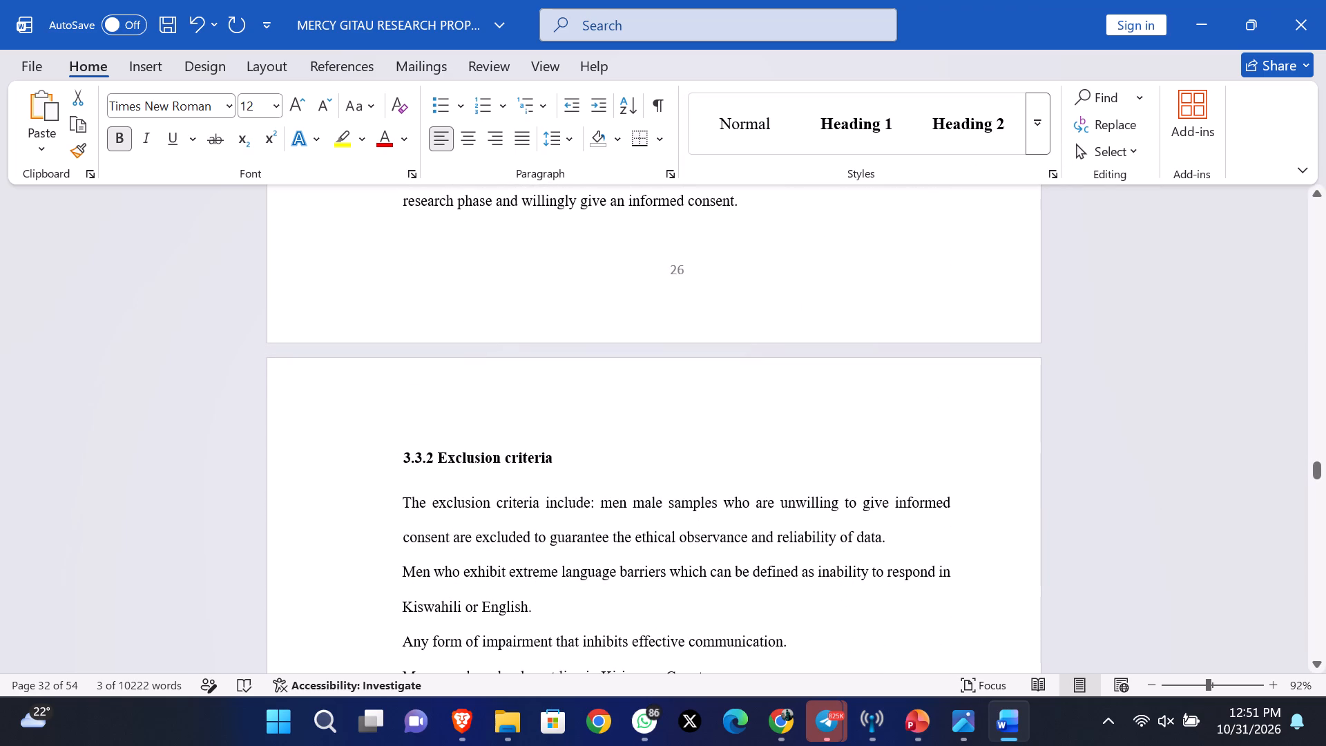
drag(567, 450, 394, 453)
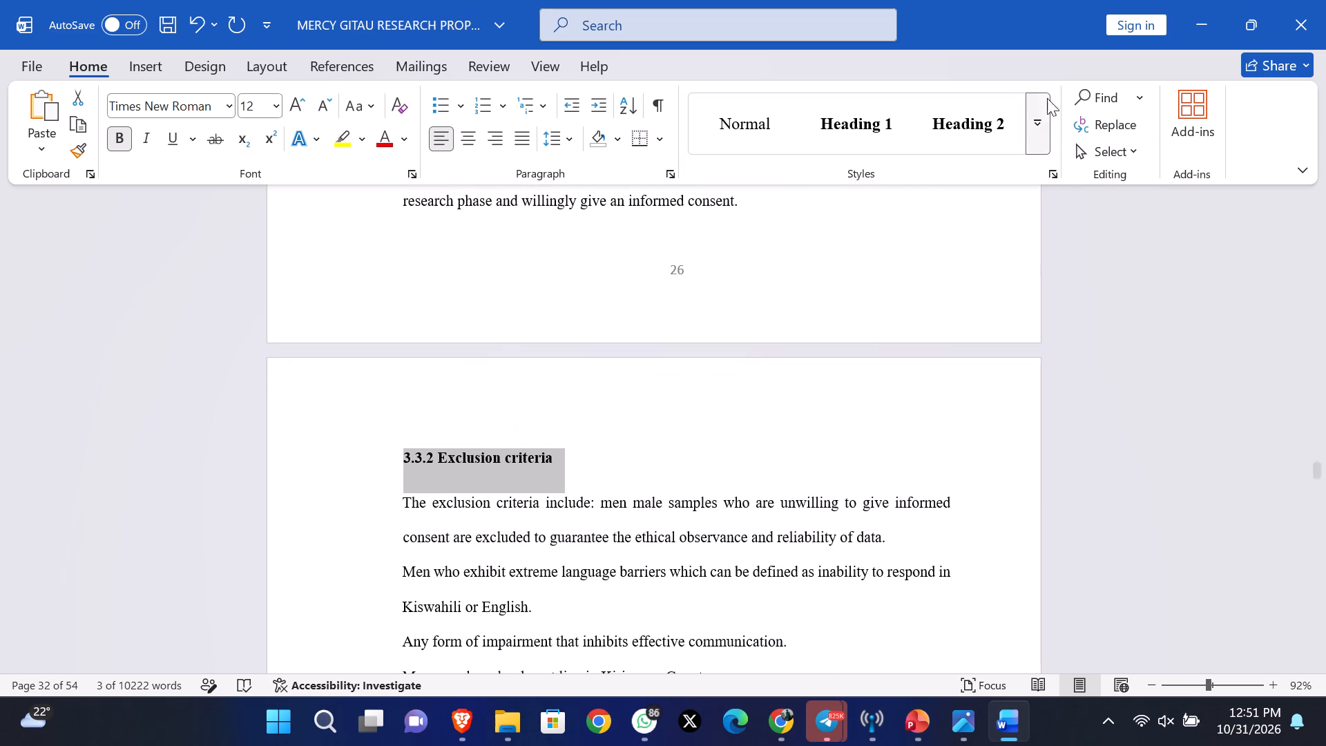
click(1039, 104)
click(1070, 119)
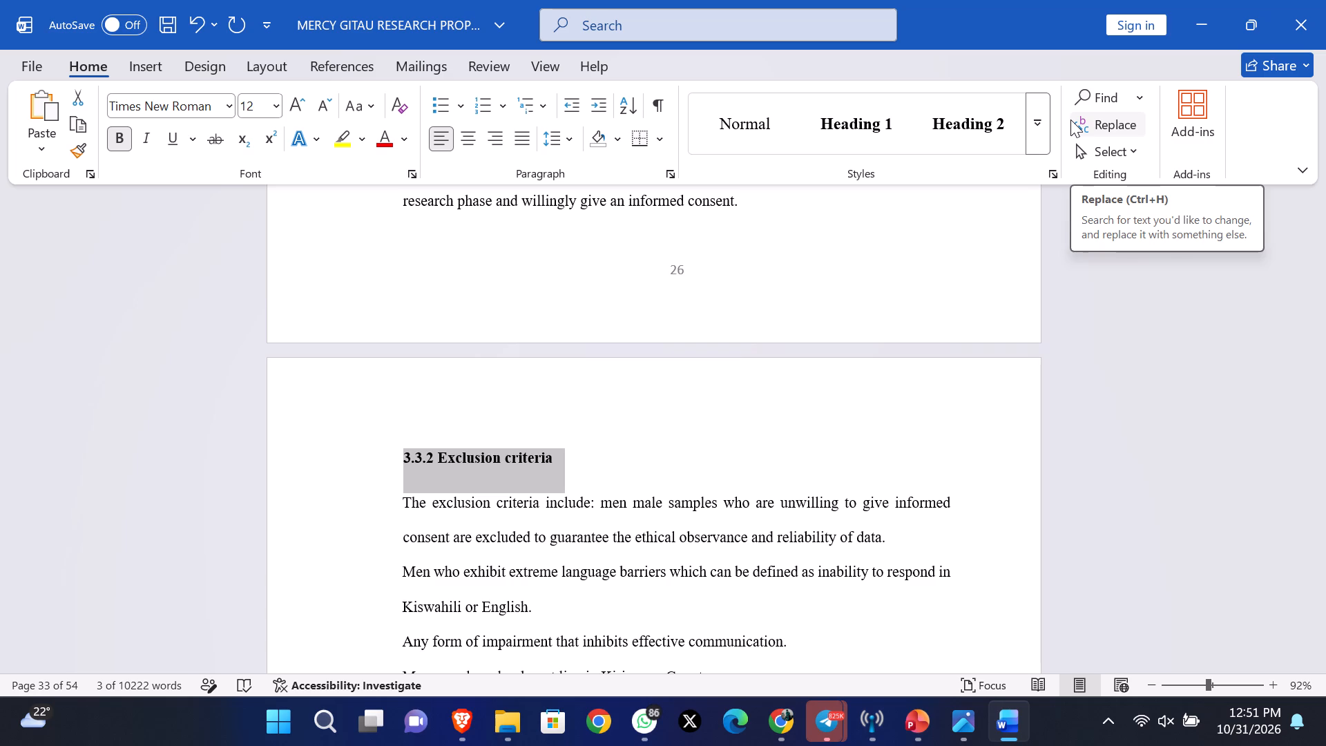
Apply the Heading 2 style to the 3.4. Sampling frame heading.
scroll(751, 374, down, 3)
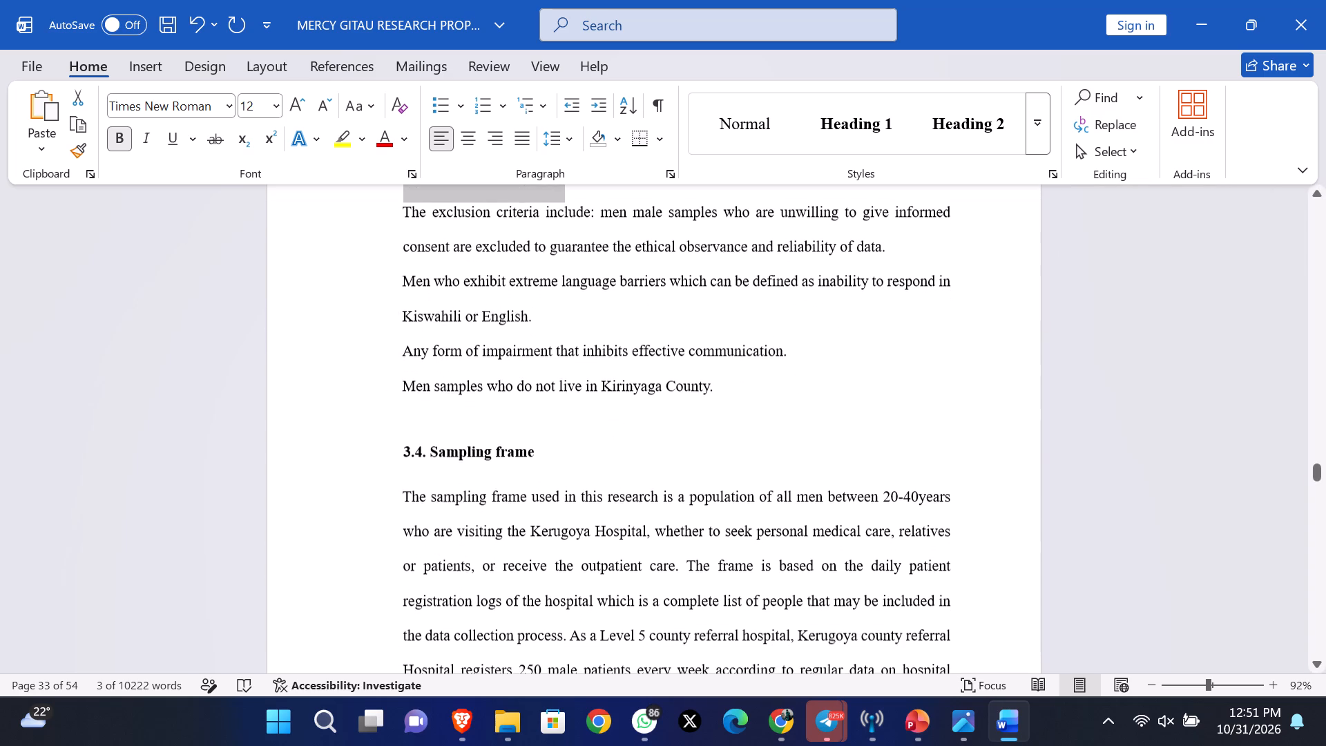
drag(567, 459, 395, 456)
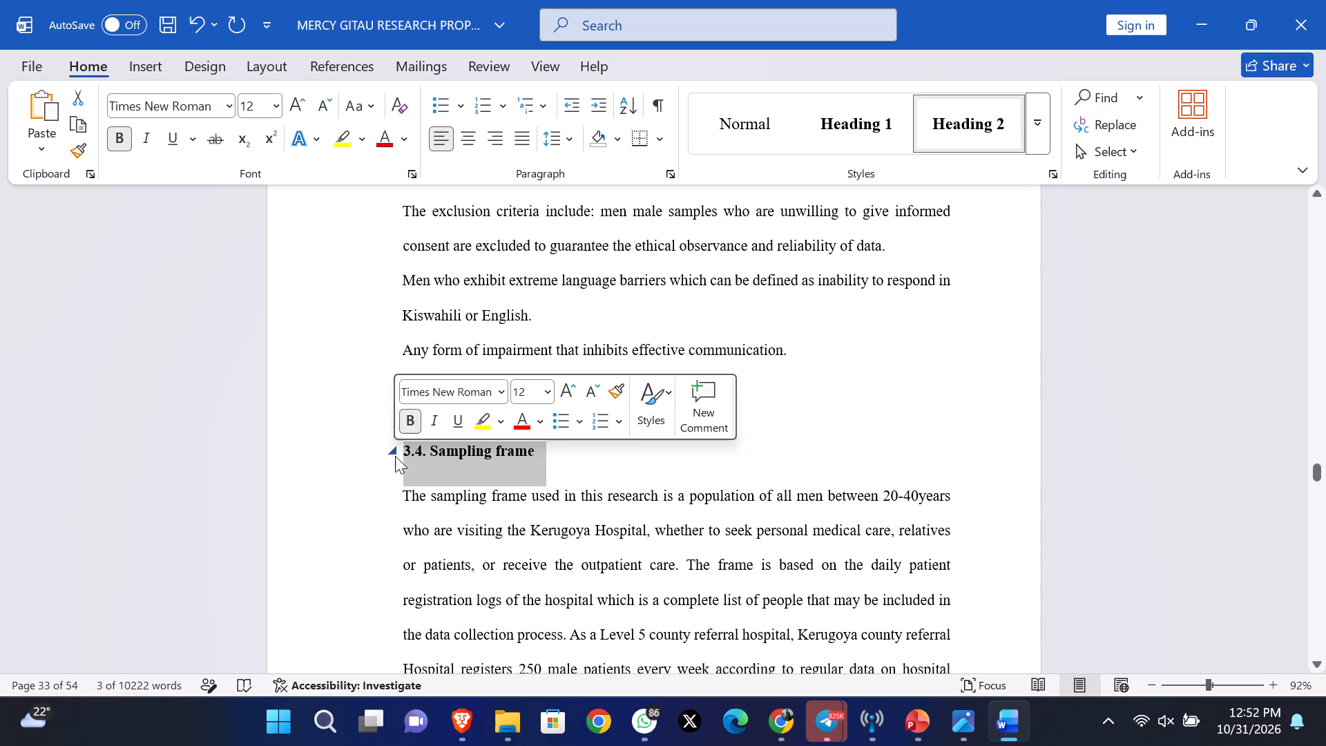
click(988, 128)
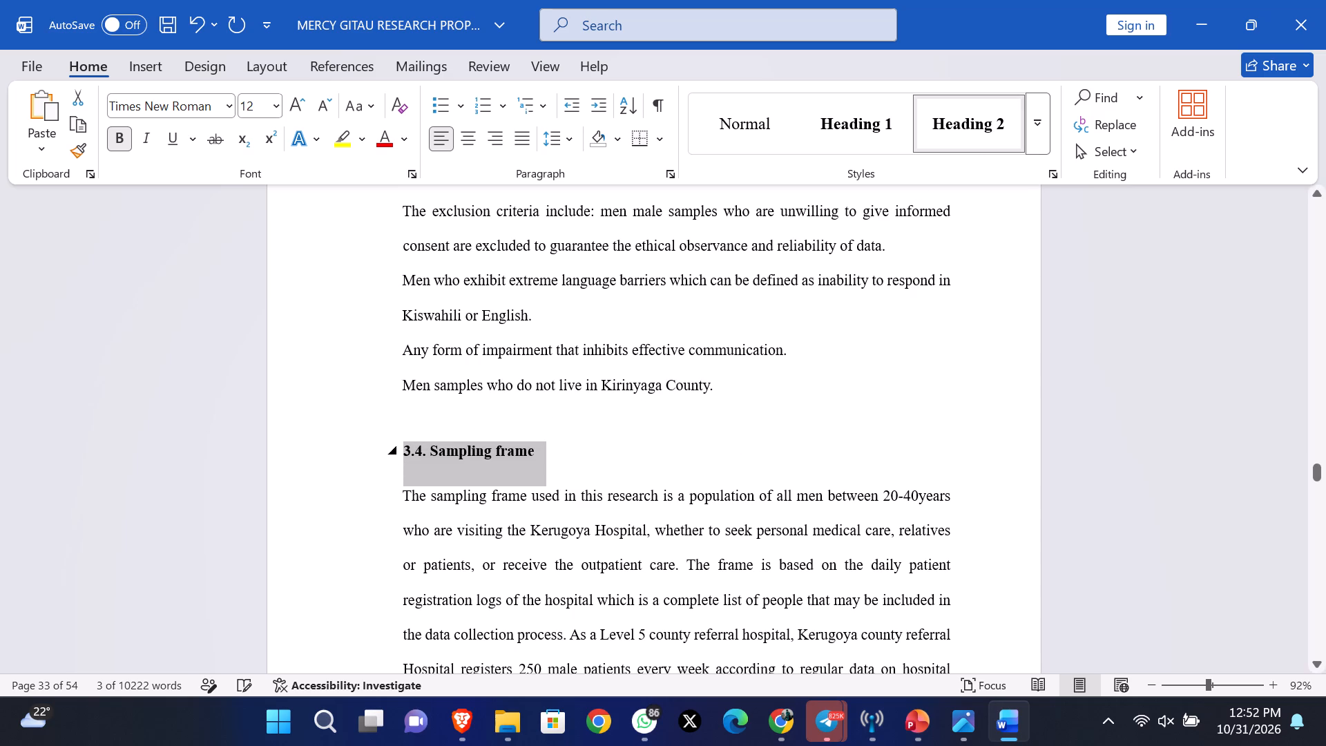
Apply the Heading 2 style to the 3.5 Sample and sampling technique heading.
scroll(670, 656, down, 6)
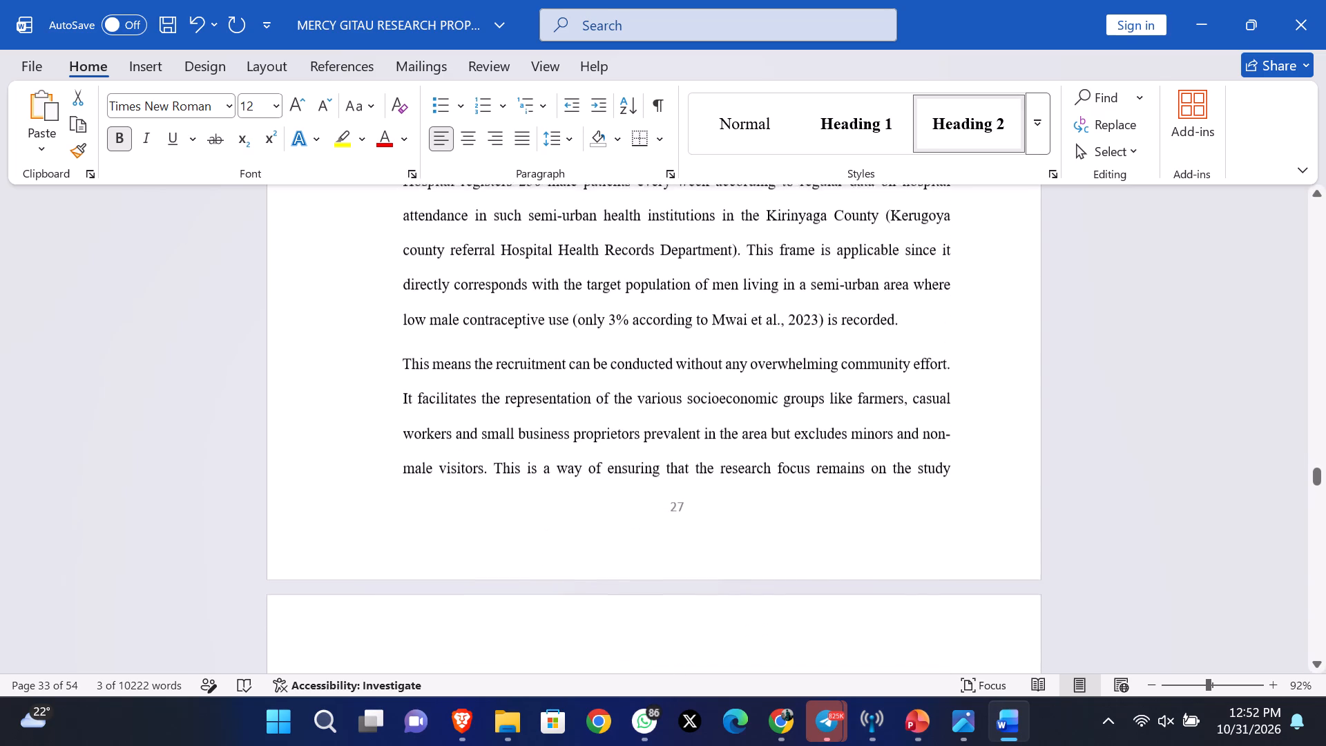
scroll(670, 656, down, 4)
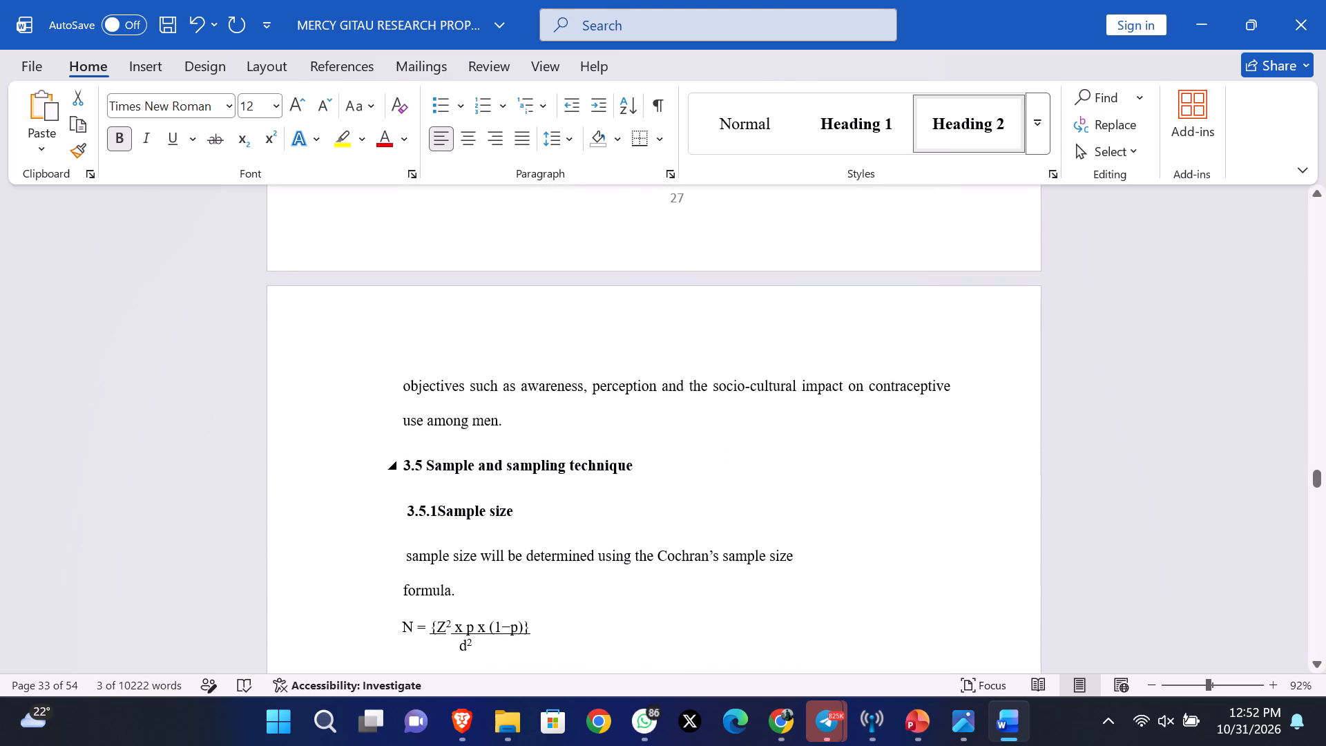
drag(665, 463, 396, 463)
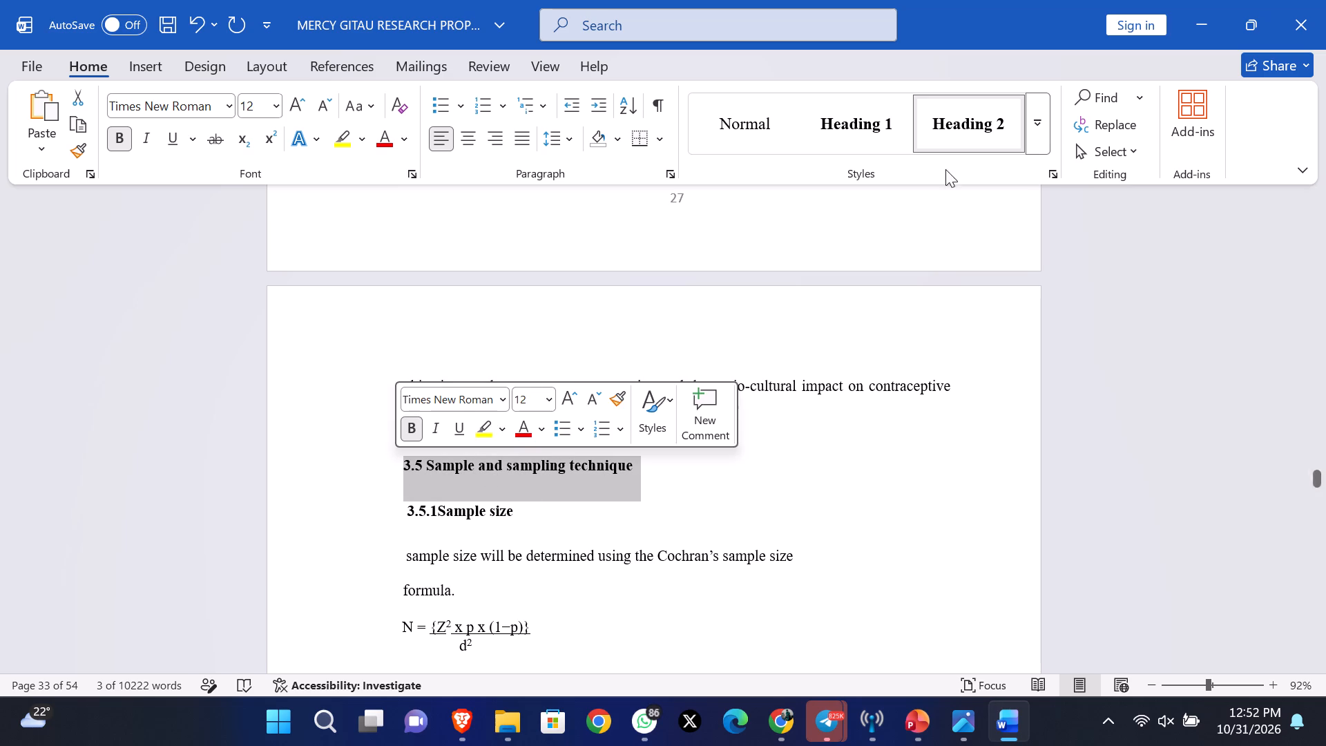
click(981, 122)
Apply the Heading 3 style to the 3.5.1 Sample size subheading.
click(526, 501)
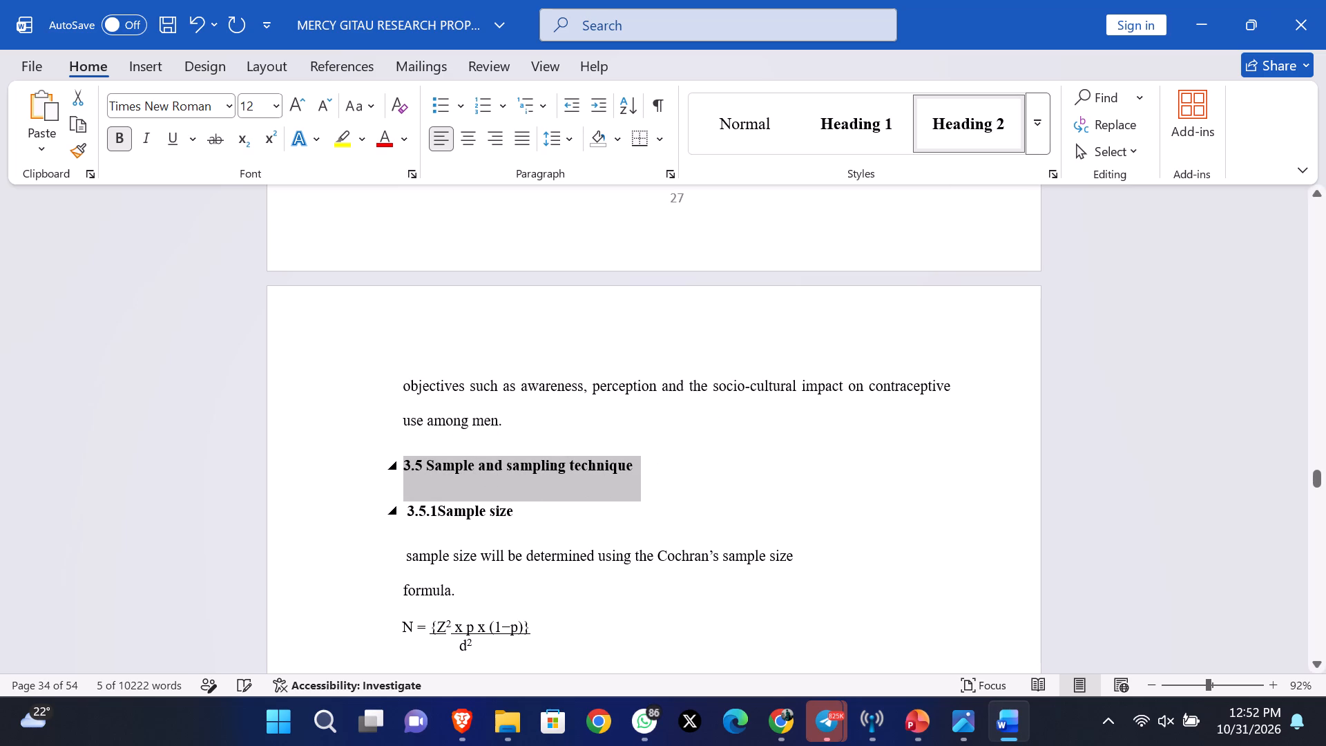
drag(526, 510, 387, 510)
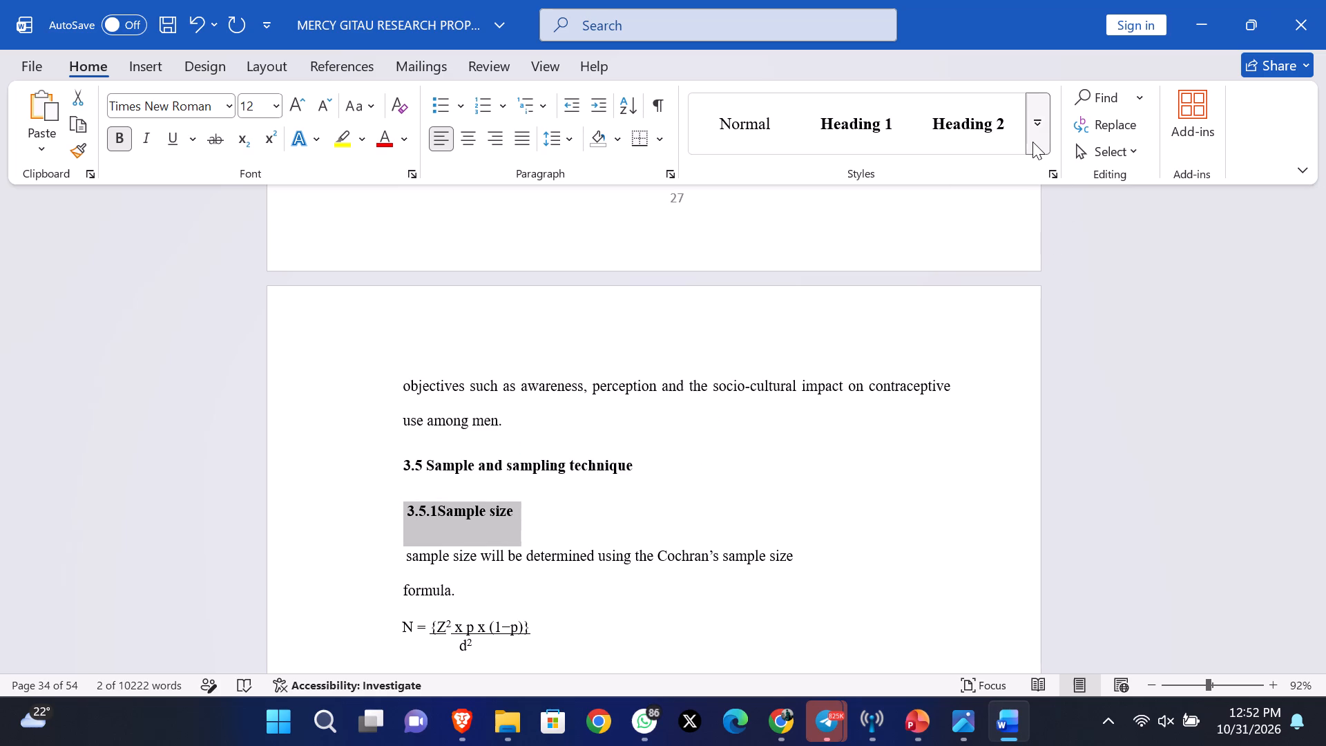
click(1032, 142)
click(1072, 133)
Apply the Heading 3 style to the 3.5.2 Sampling technique subheading.
scroll(779, 589, down, 9)
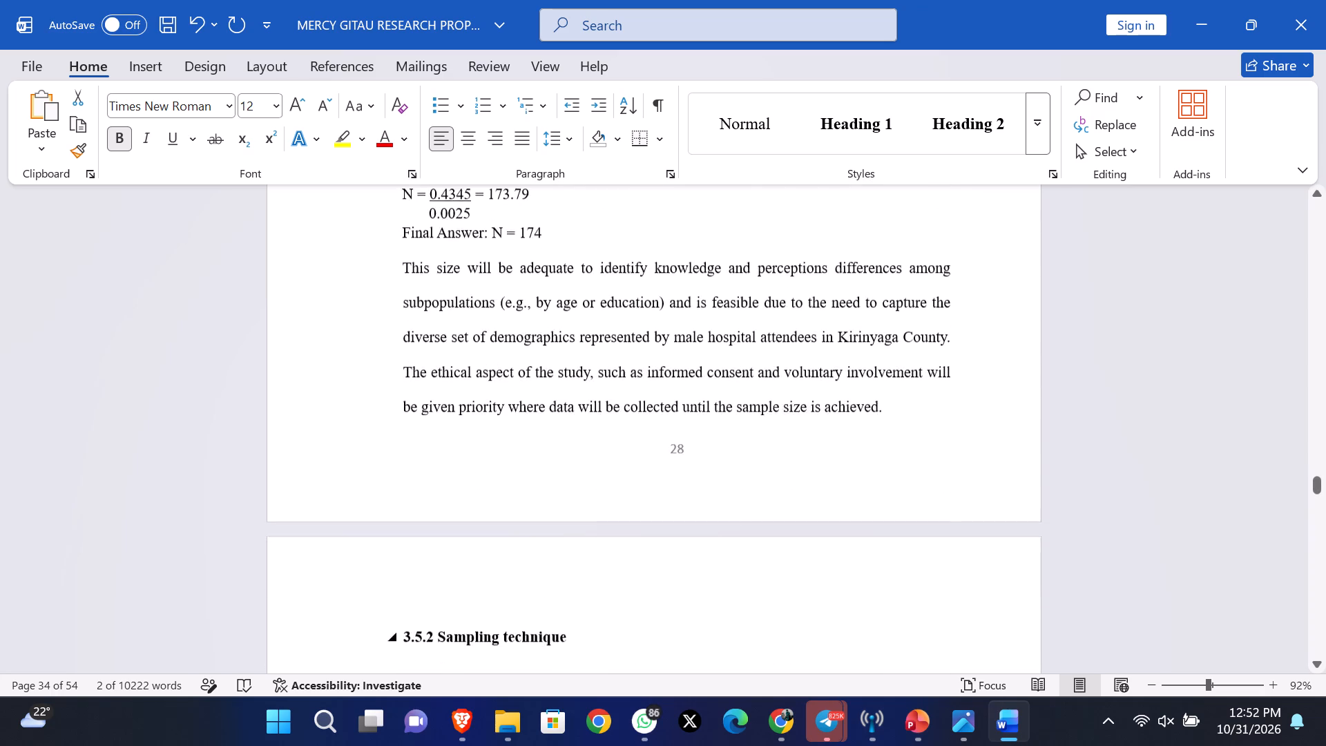
scroll(779, 589, down, 1)
drag(573, 410, 376, 403)
click(1032, 141)
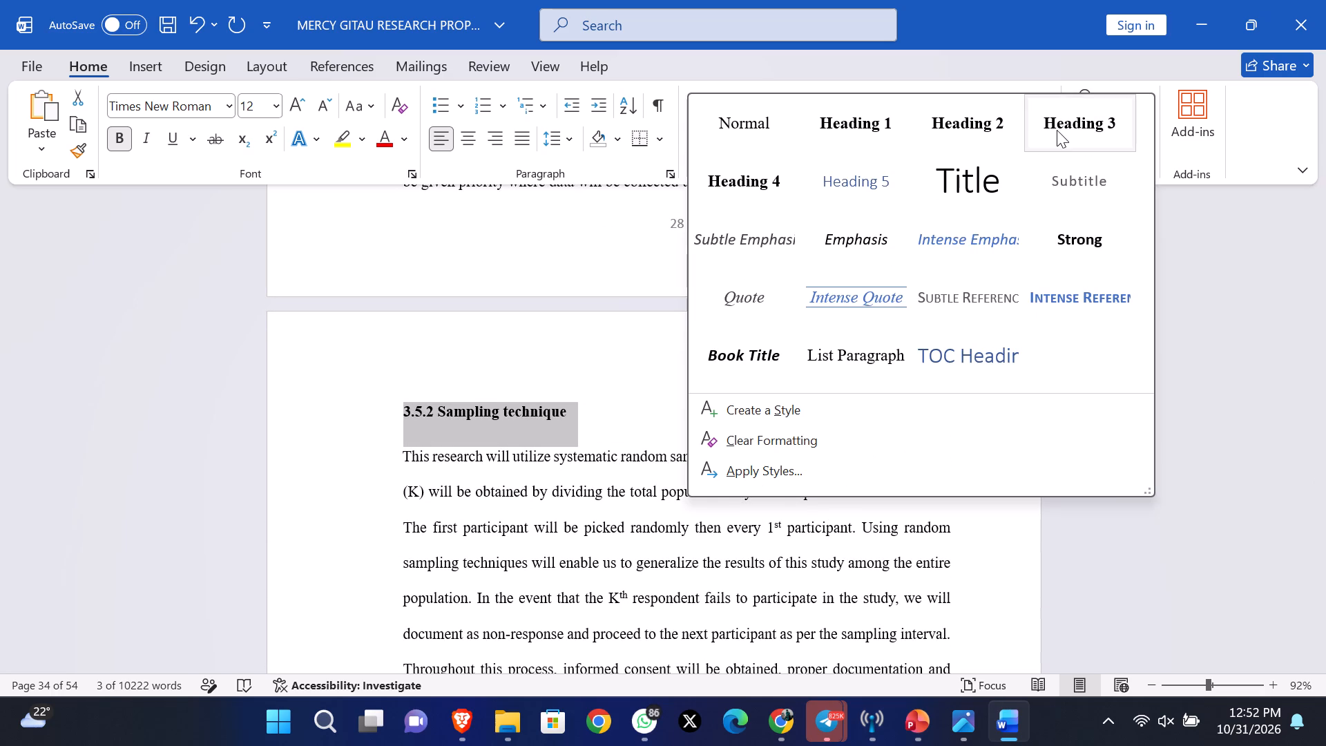
click(1057, 130)
Apply the Heading 2 style to the 3.6 Research instruments heading.
scroll(767, 516, down, 4)
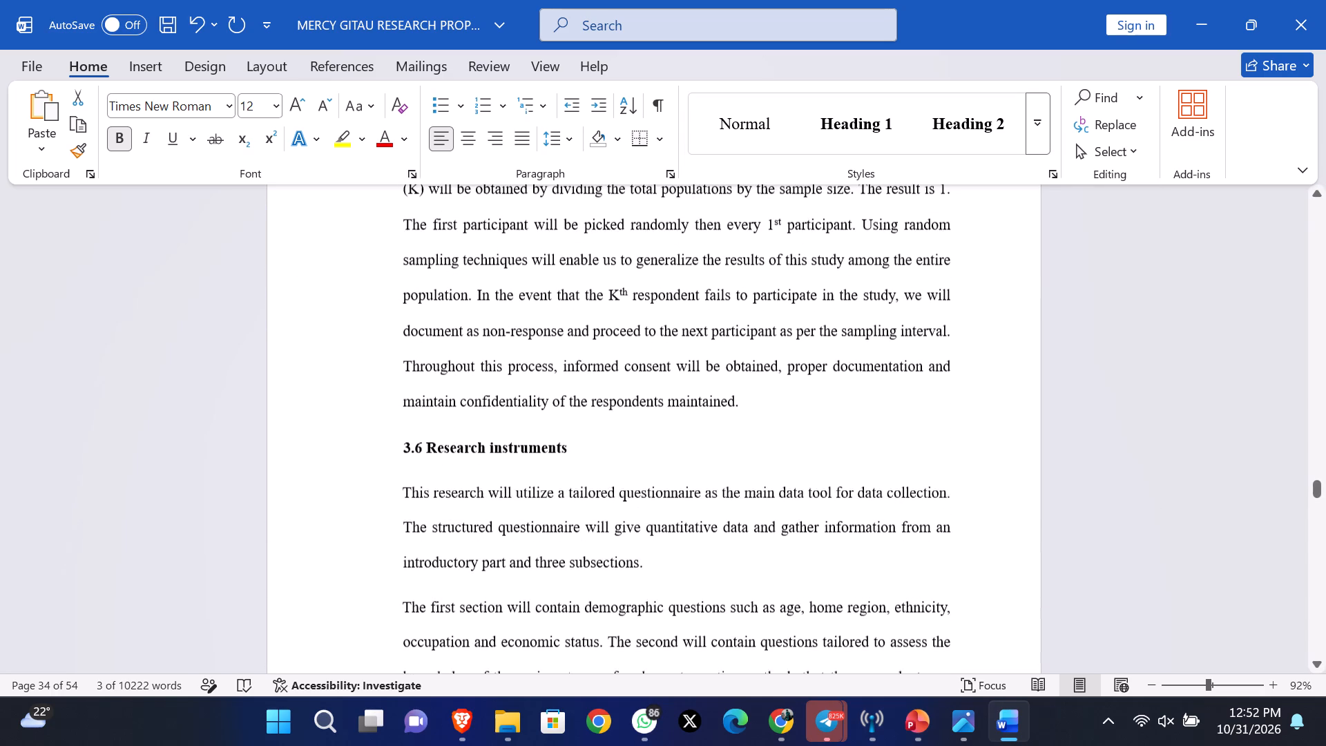
drag(575, 432, 413, 428)
click(609, 468)
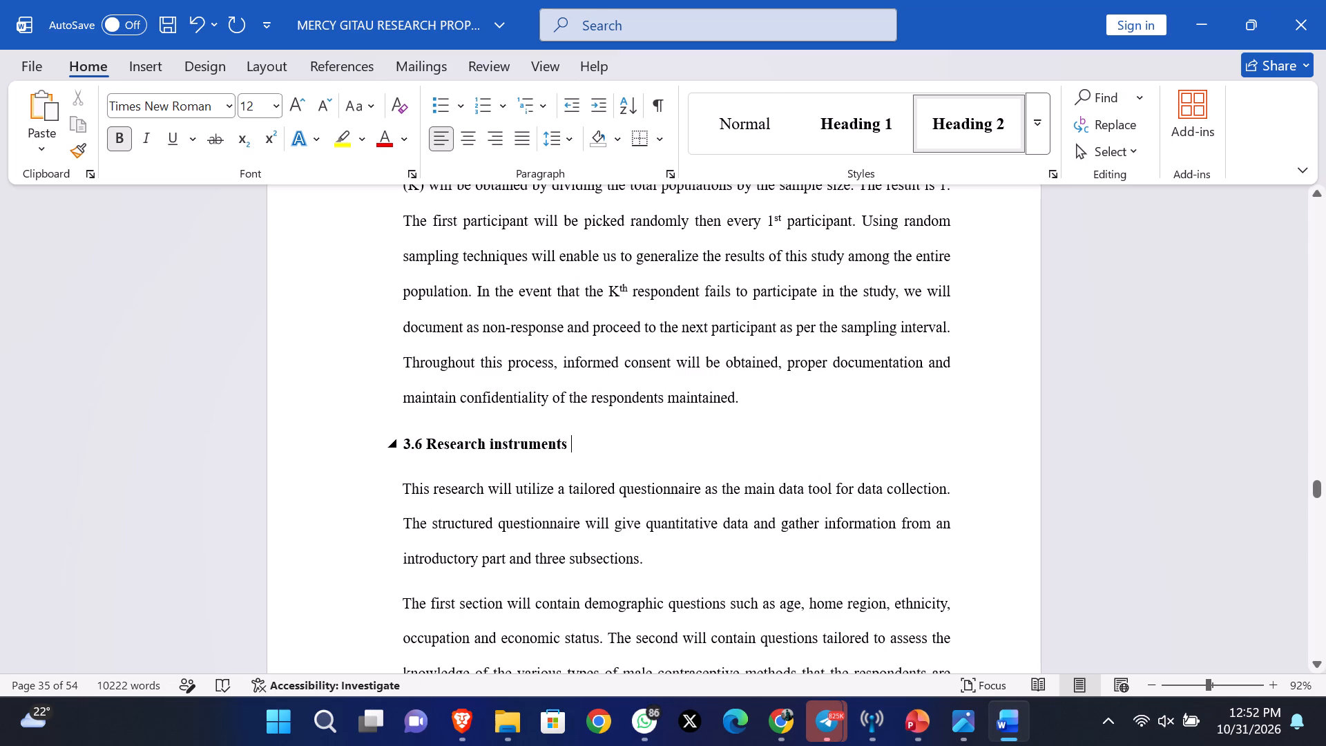
click(564, 448)
drag(573, 448, 405, 440)
click(977, 147)
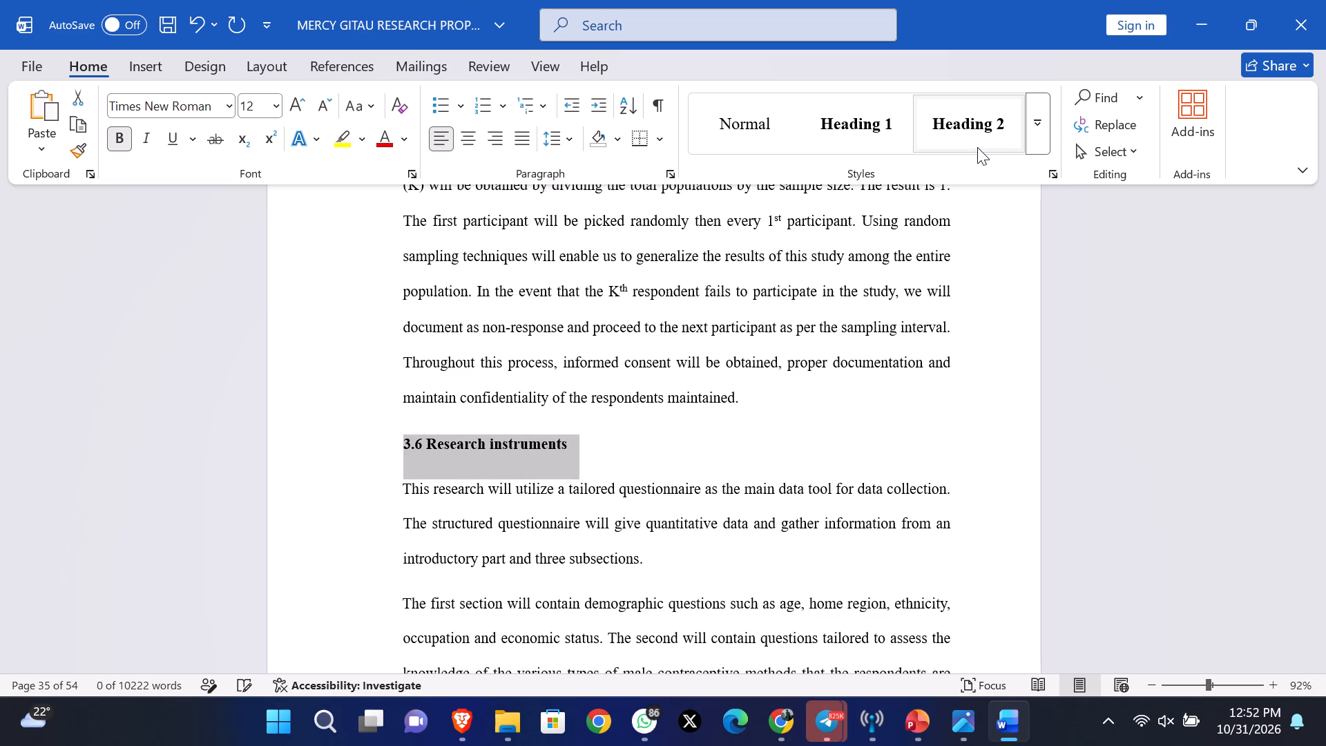
click(974, 118)
Apply the Heading 2 style to the 3.7 Validity and reliability test heading.
scroll(799, 498, down, 8)
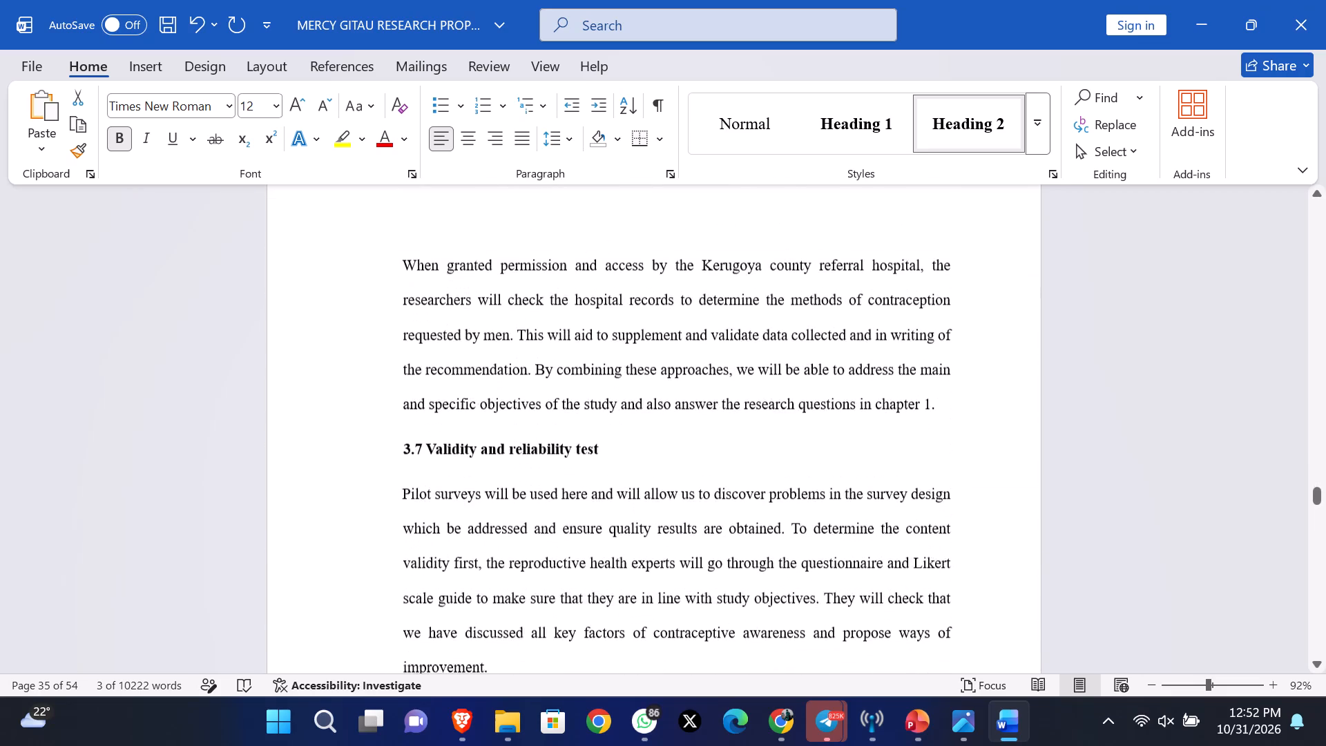
scroll(799, 498, down, 2)
drag(612, 345, 454, 334)
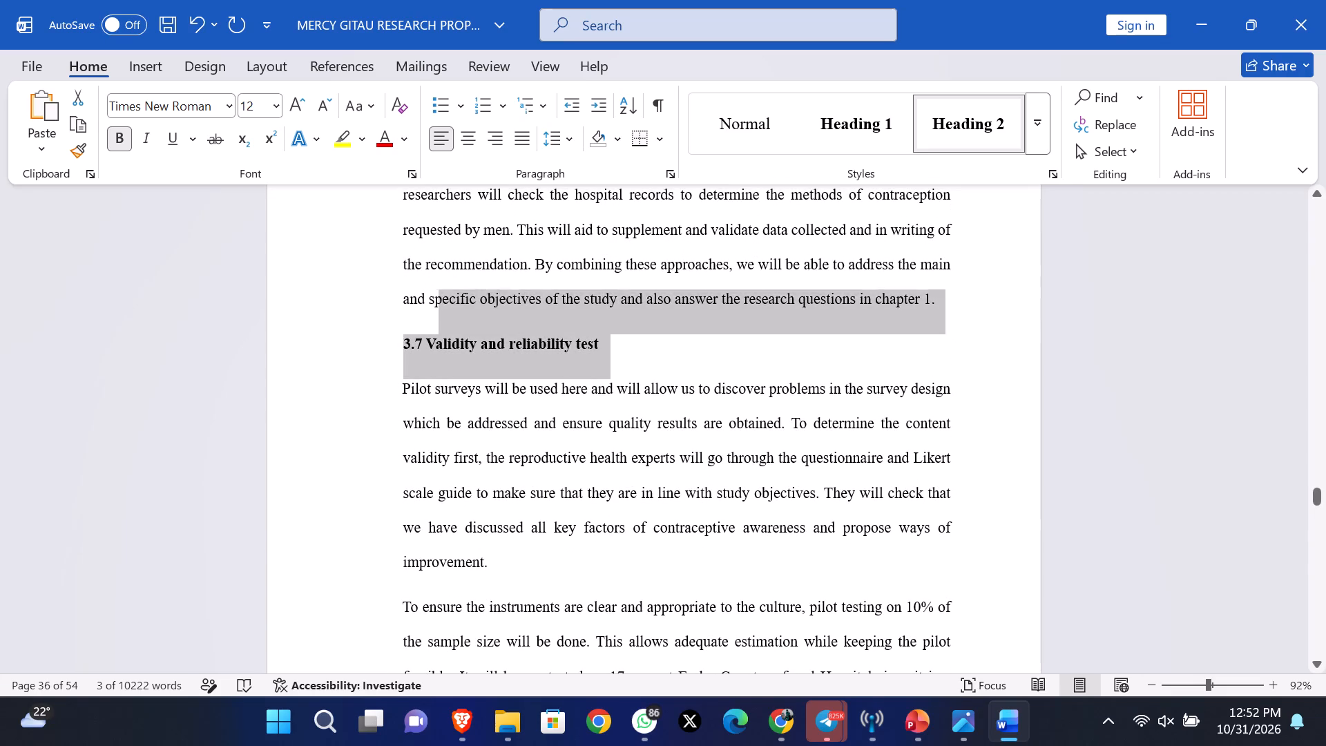
drag(454, 334, 387, 350)
click(946, 126)
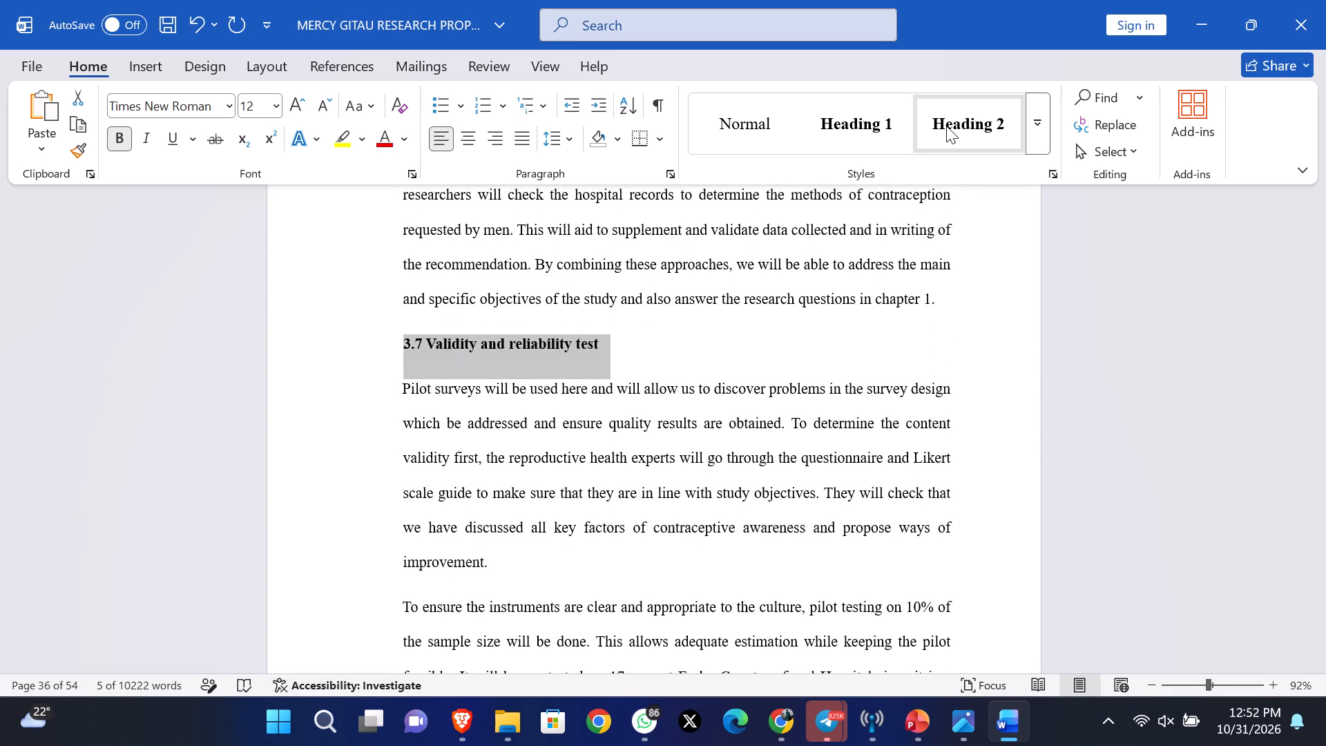
Apply the Heading 2 style to the 3.8 Data collection procedure heading.
scroll(823, 498, down, 5)
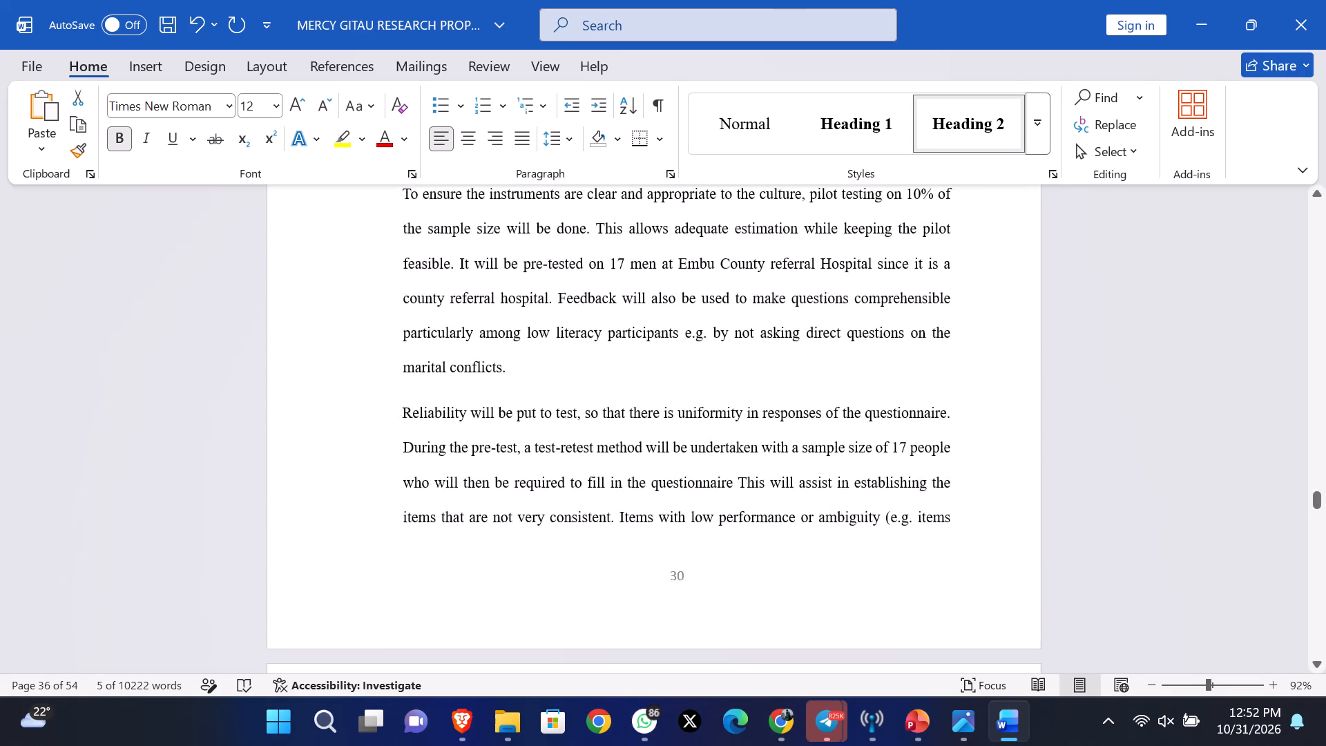
scroll(823, 498, down, 4)
drag(612, 406, 447, 409)
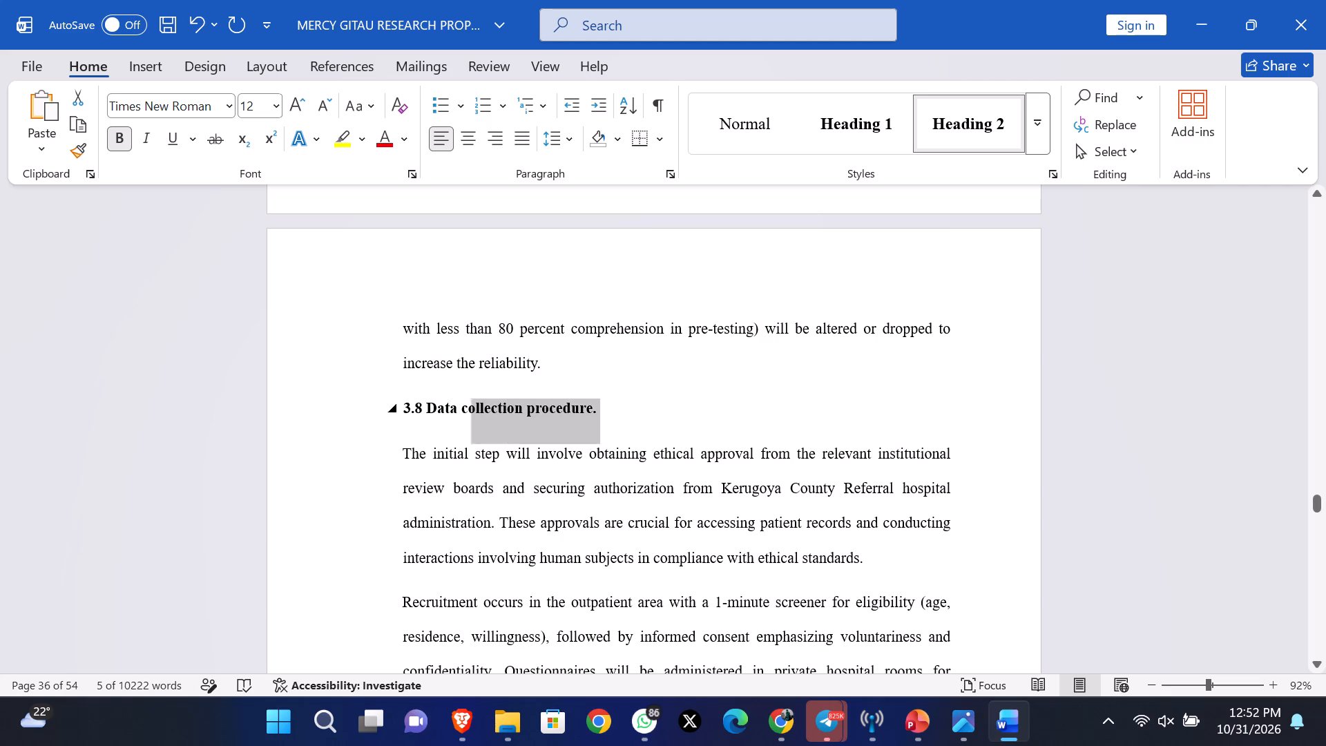
drag(447, 409, 395, 417)
click(953, 115)
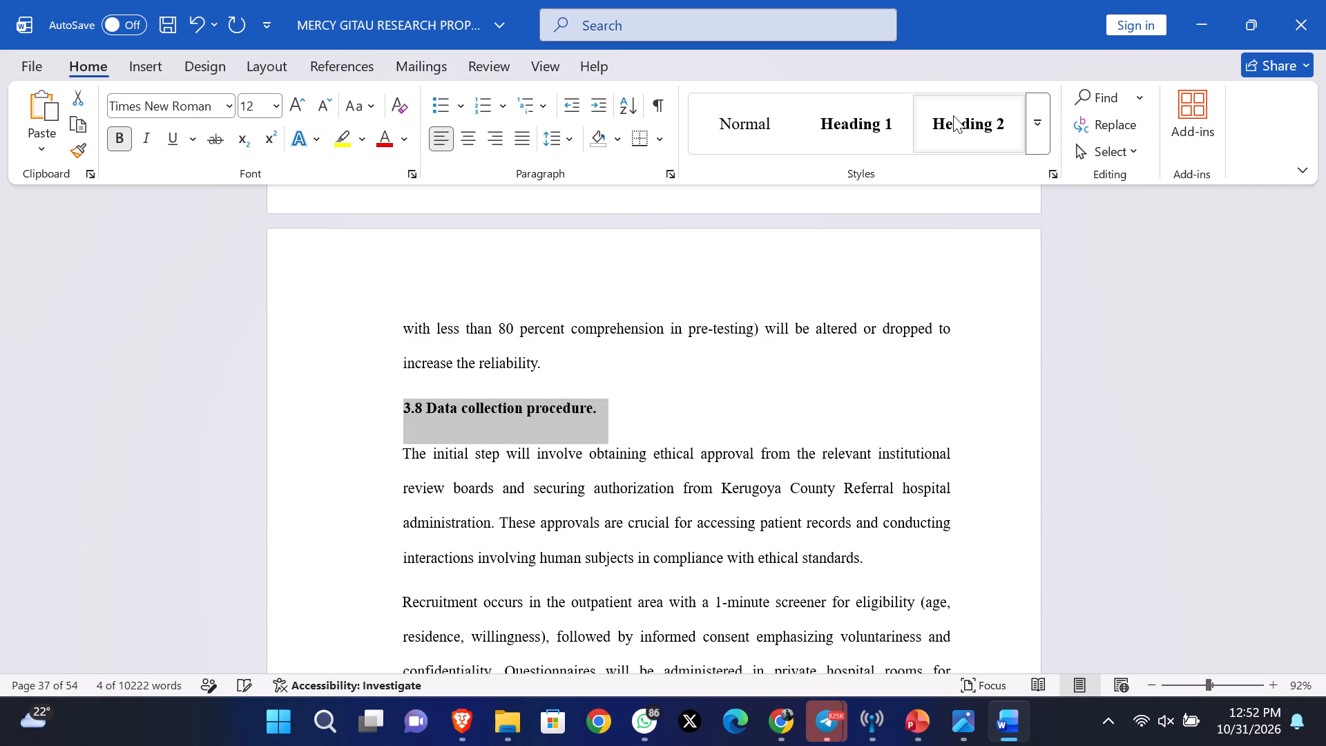
Apply the Heading 2 style to the 3.9 Data Processing and analysis heading.
scroll(832, 376, down, 4)
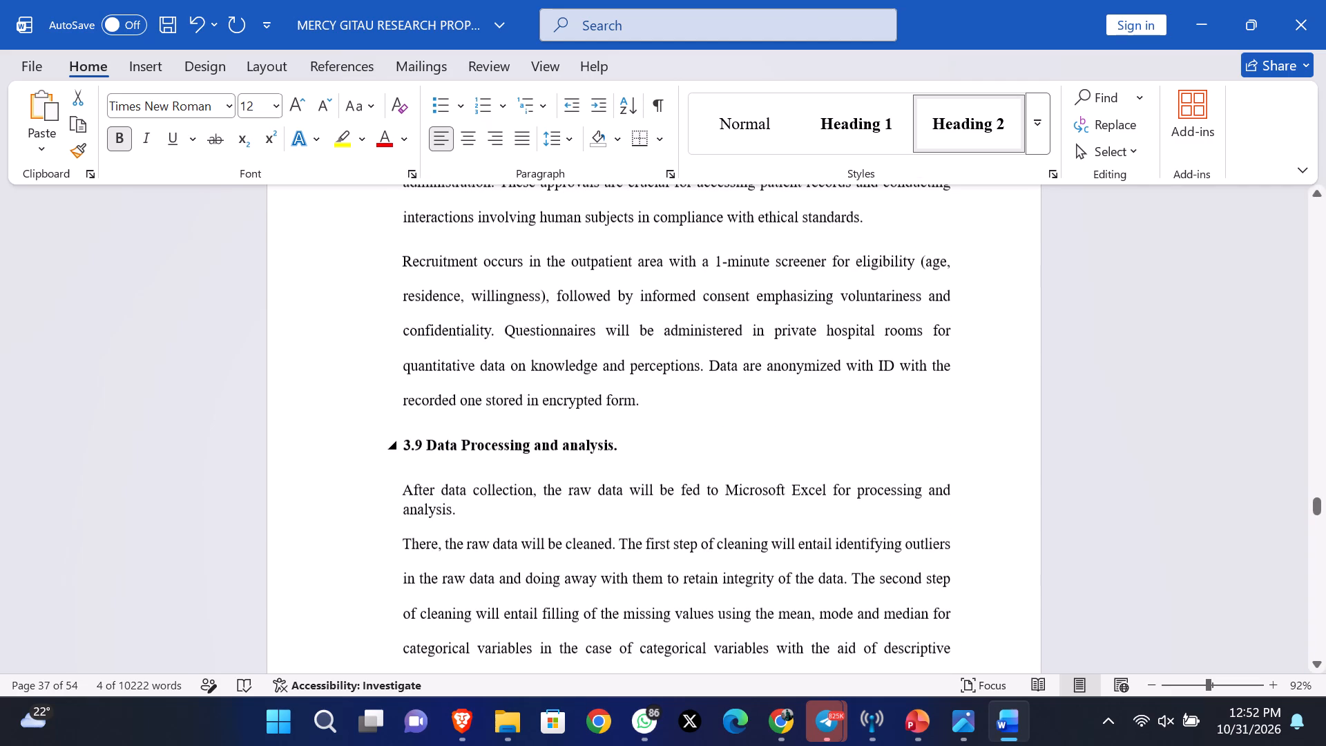
drag(642, 439, 398, 448)
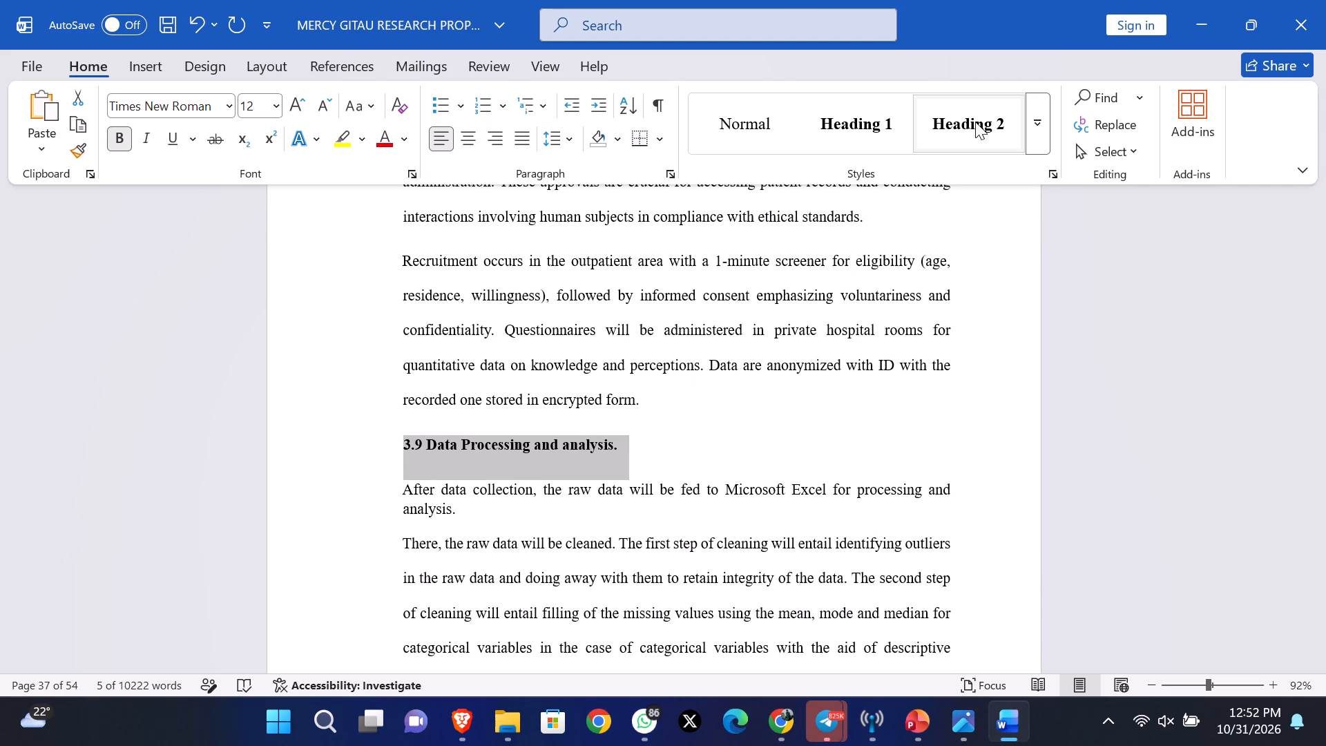
click(974, 122)
Apply the Heading 2 style to the 3.10 Ethical considerations heading.
scroll(787, 417, down, 3)
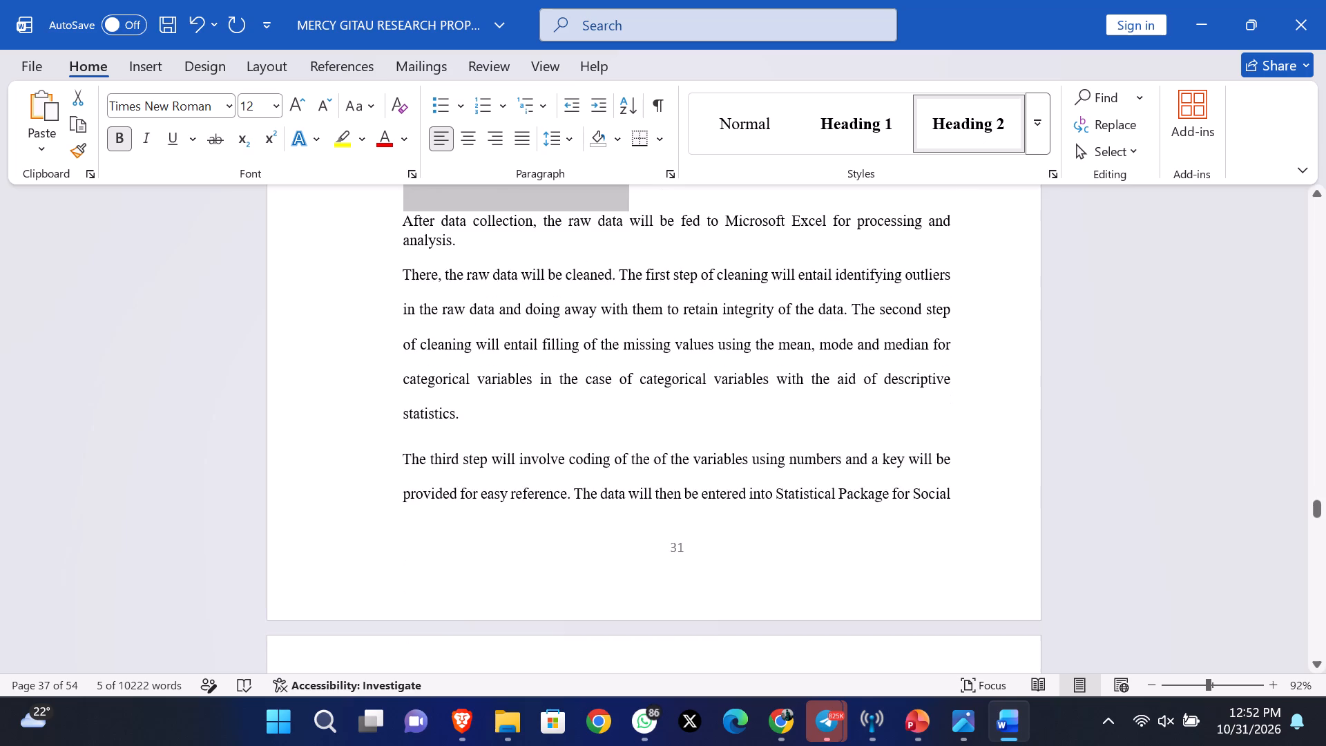
scroll(787, 417, down, 10)
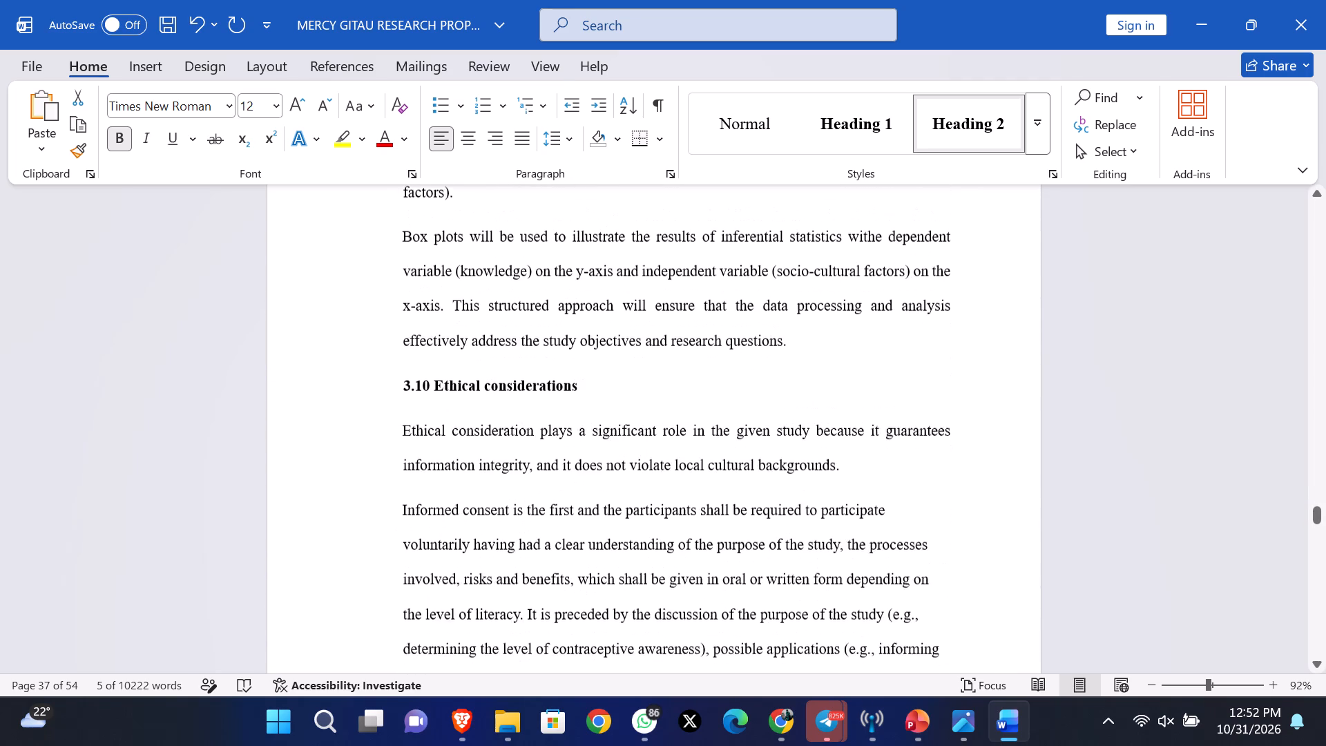
drag(596, 370, 401, 378)
click(947, 124)
Apply the Heading 1 style to the REFERENCES heading.
scroll(795, 461, down, 11)
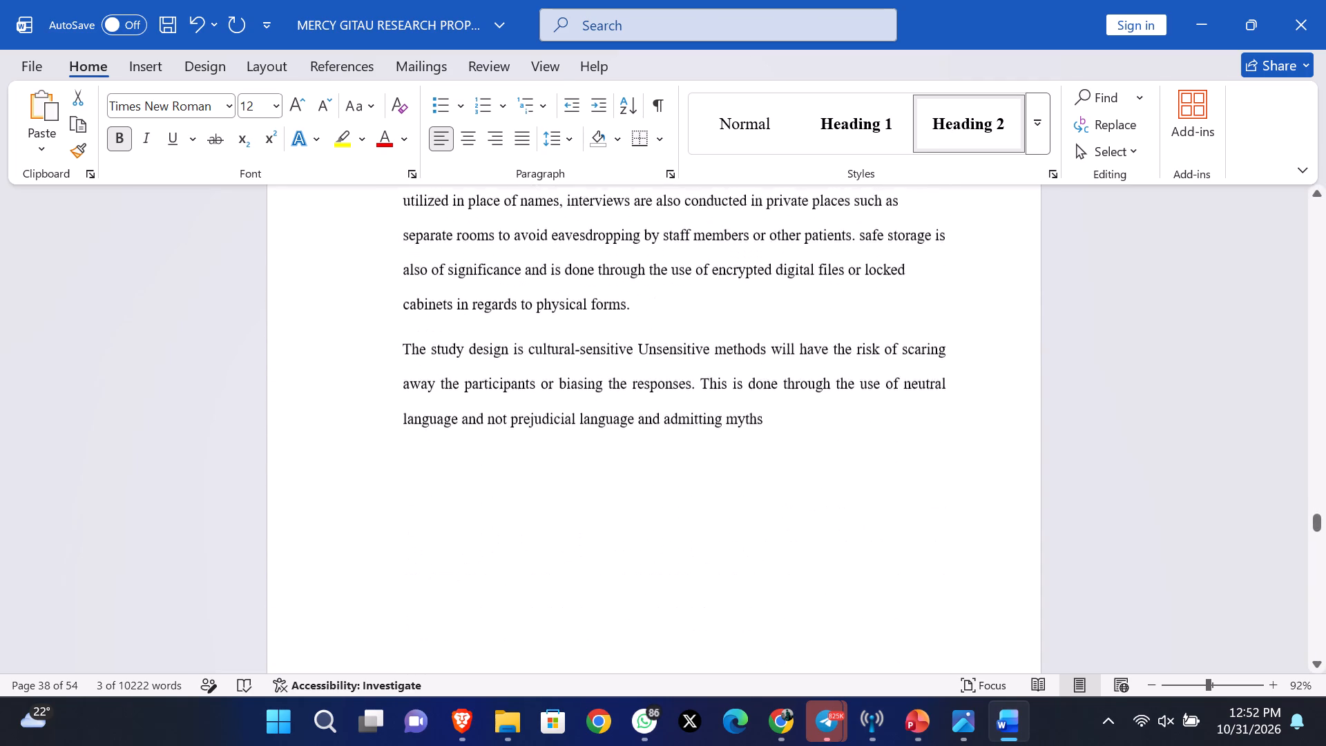
scroll(795, 461, down, 6)
drag(561, 470, 540, 472)
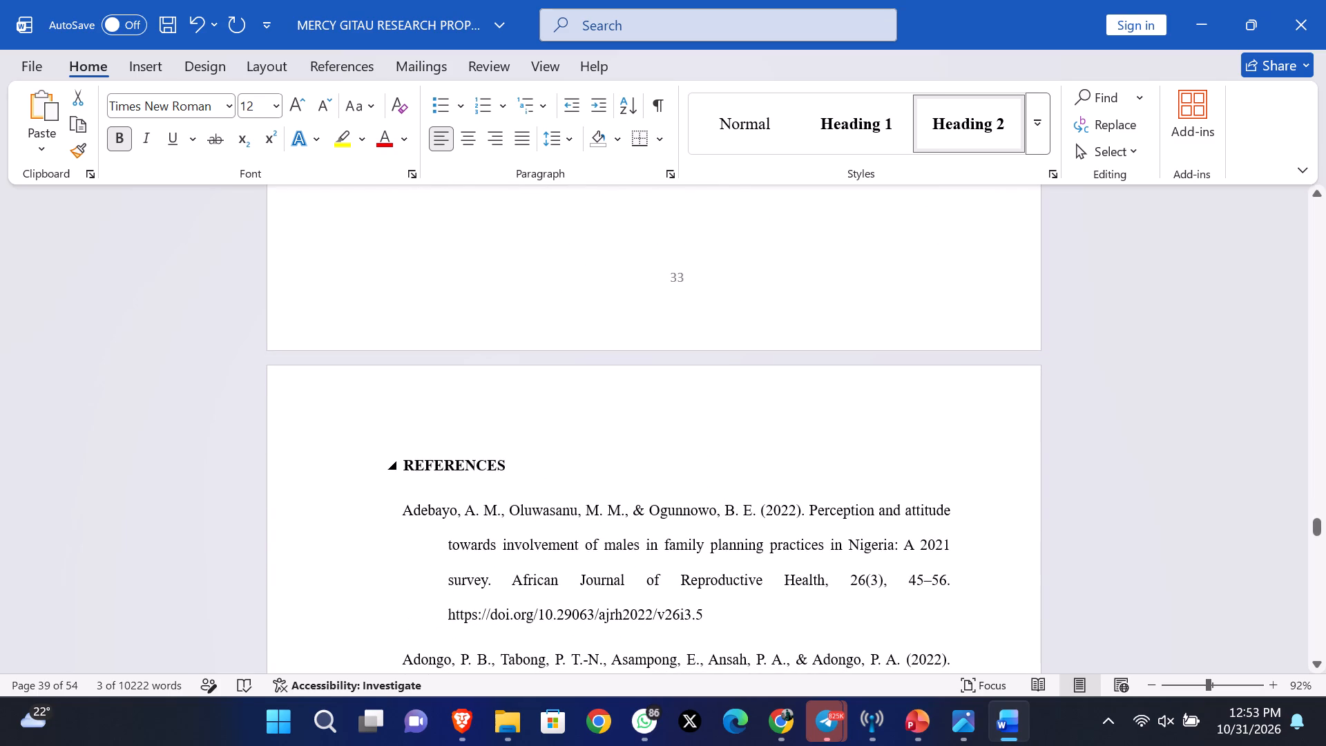
drag(540, 472, 403, 474)
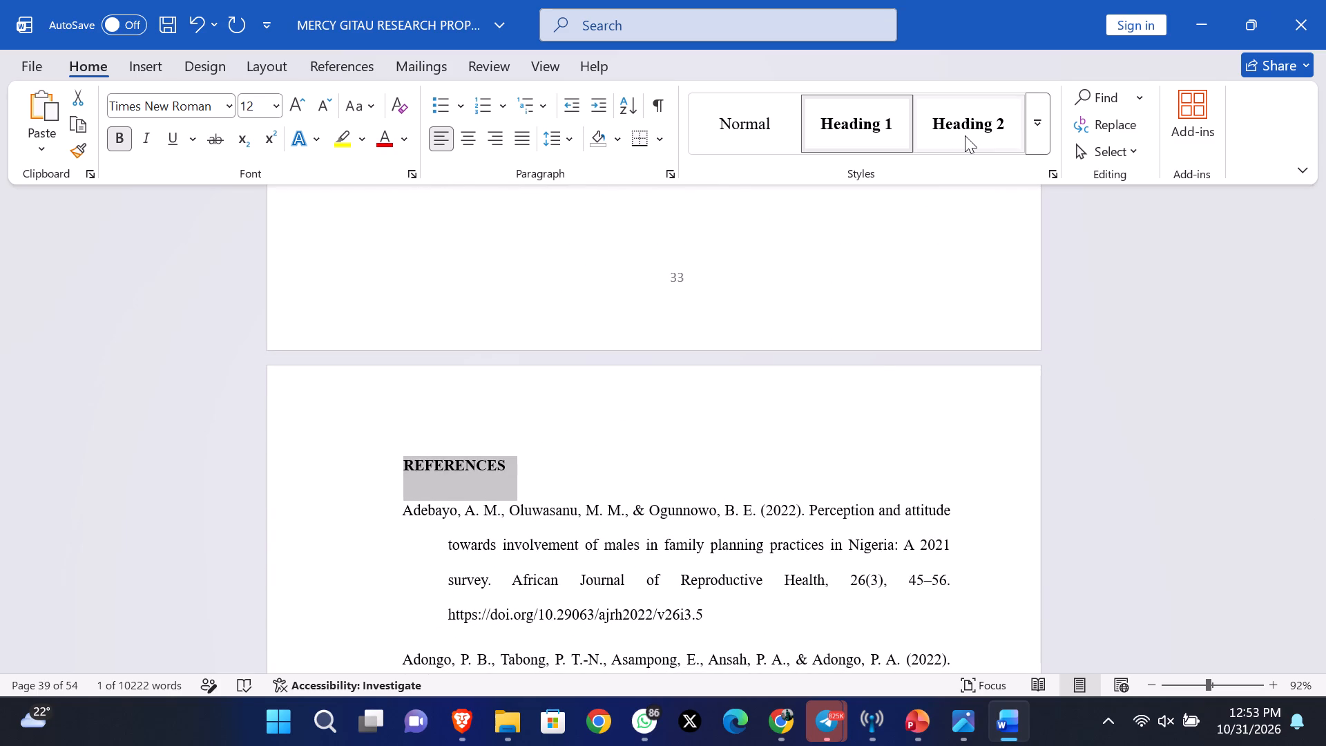
click(869, 118)
Insert four blank lines above the Appendices heading after the reference list to push it onto a new page.
scroll(840, 463, down, 5)
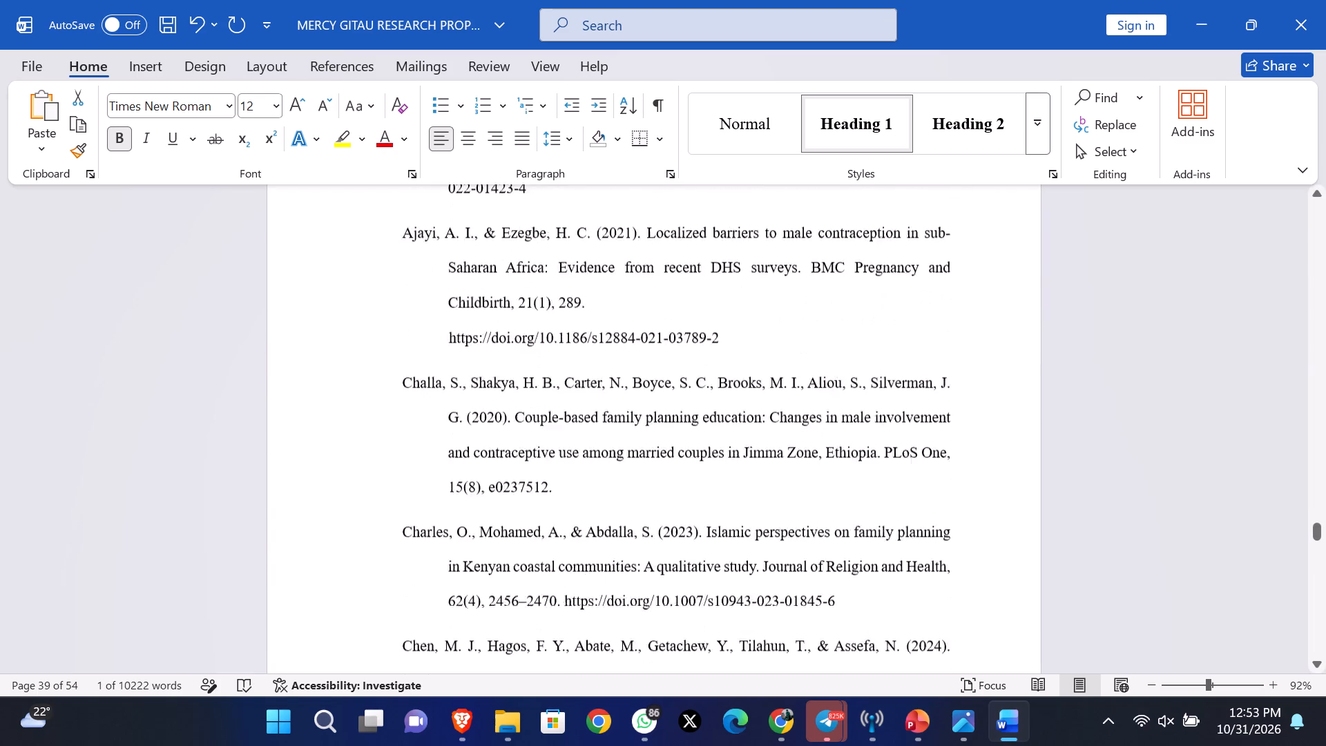
scroll(840, 463, down, 11)
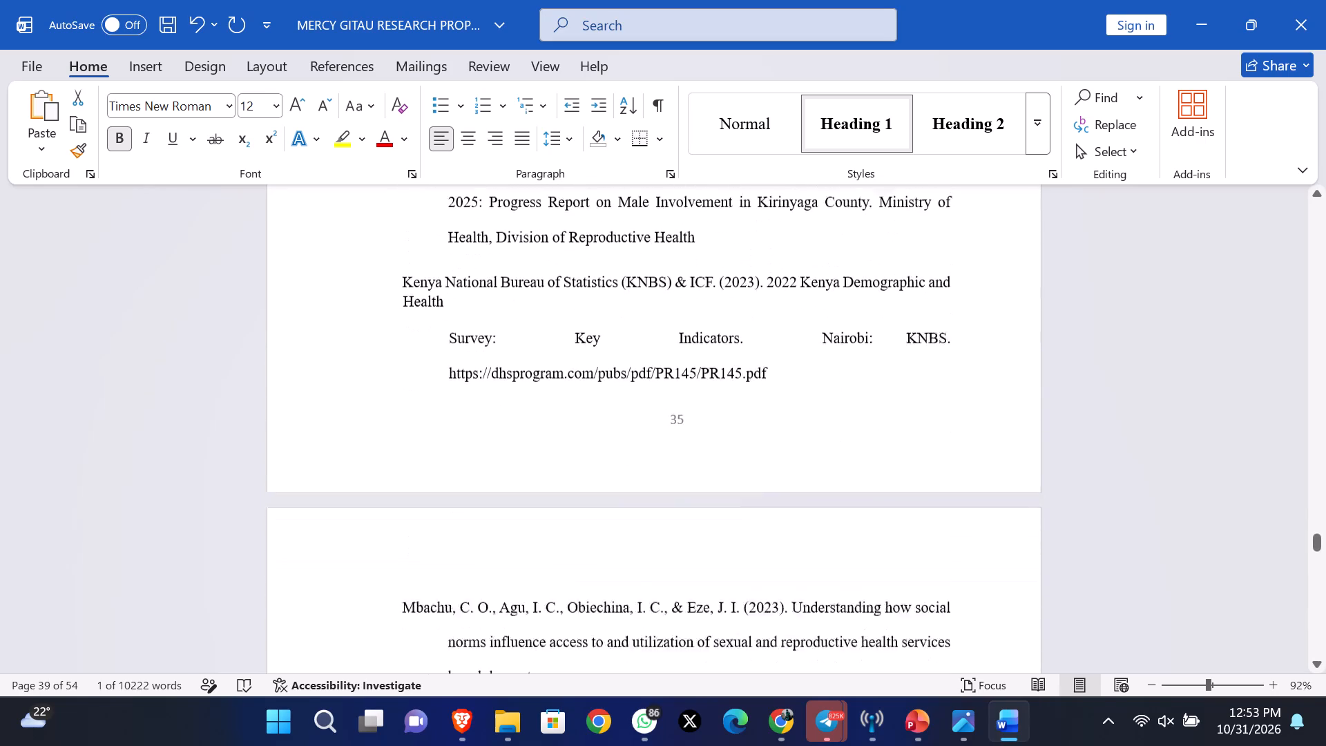
scroll(840, 463, down, 12)
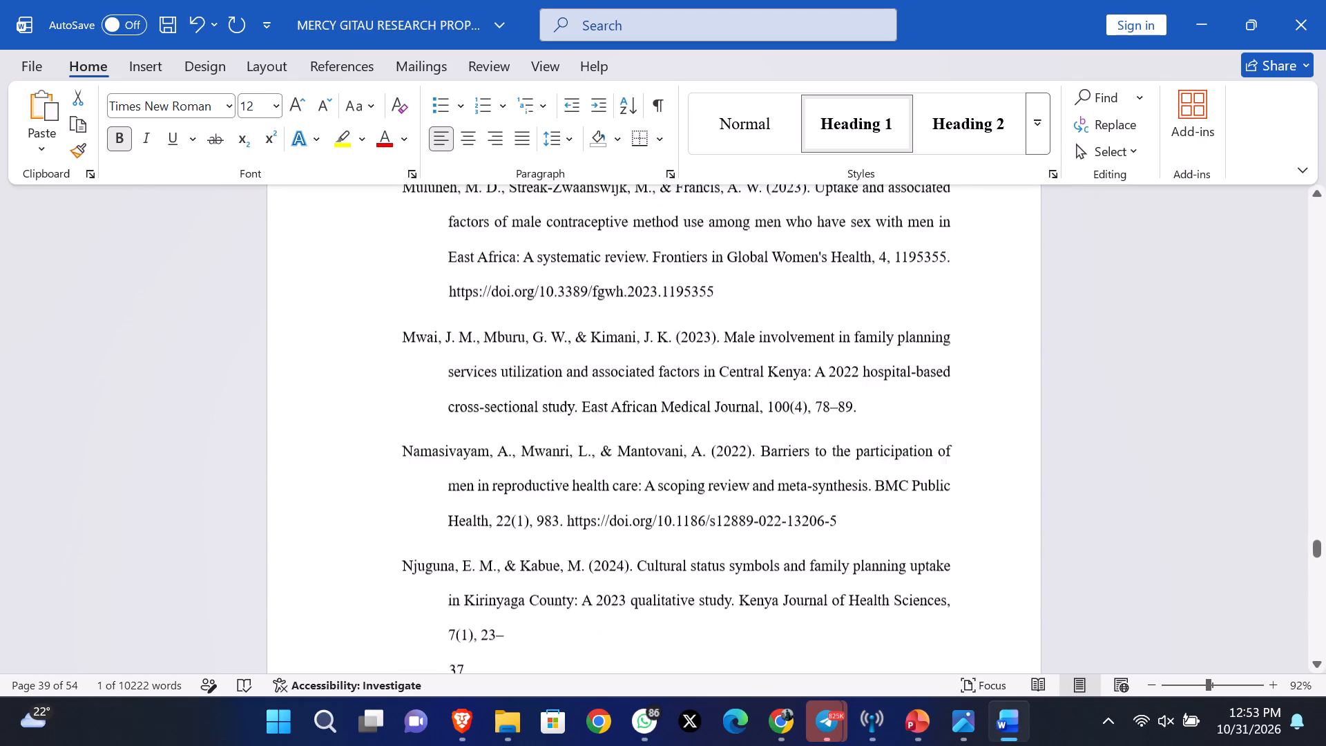
scroll(840, 463, down, 10)
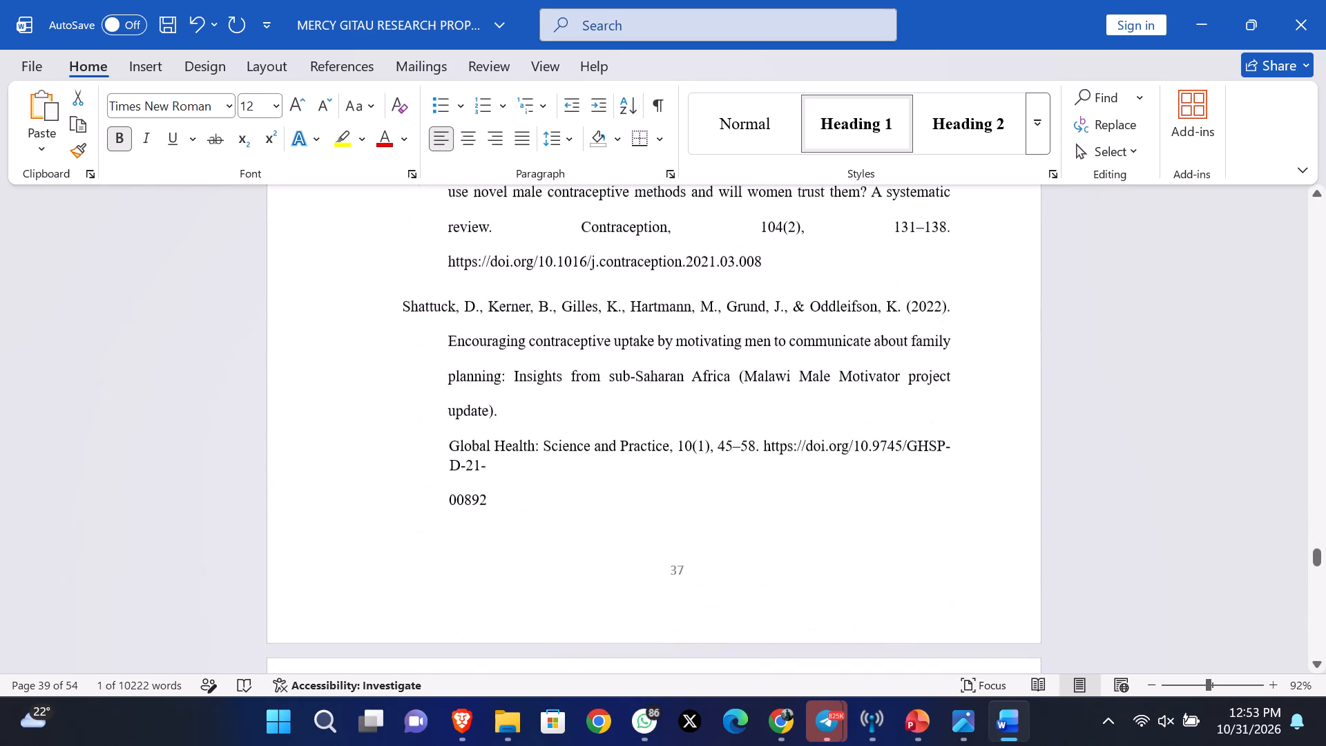
scroll(840, 463, down, 8)
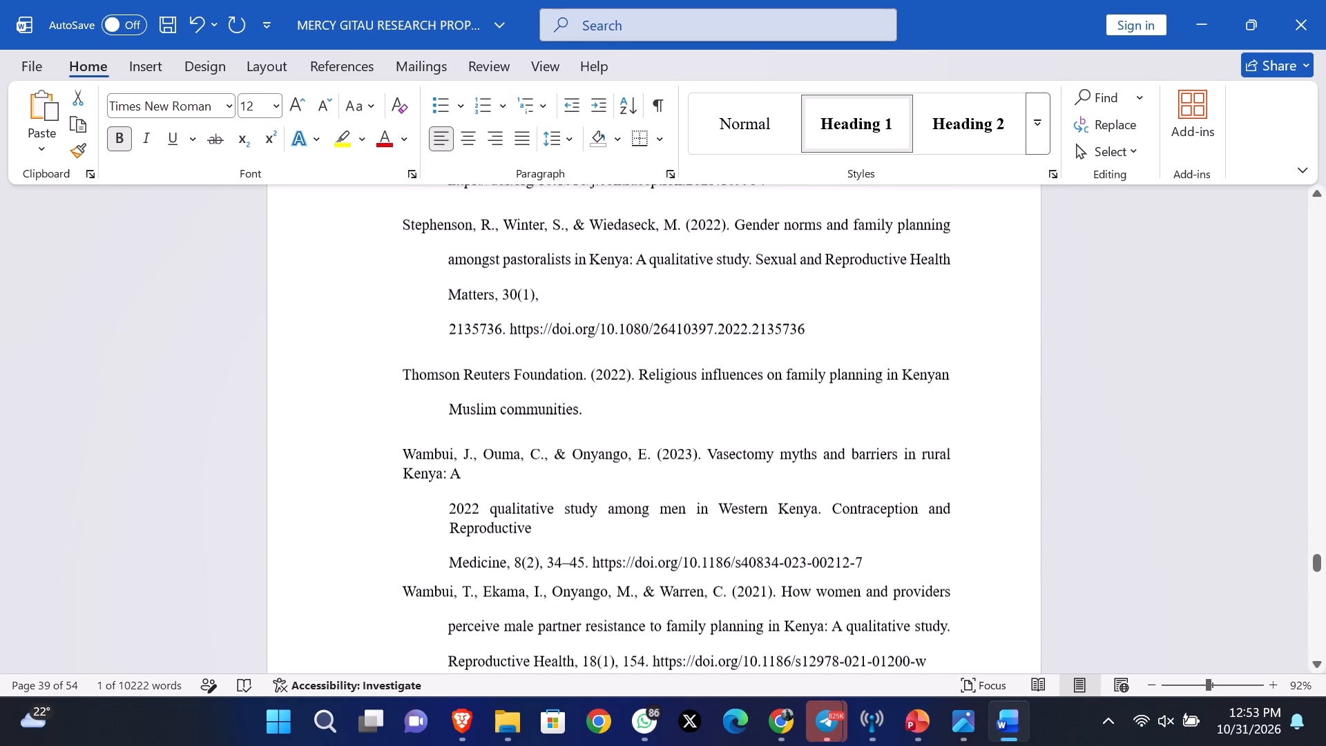
scroll(840, 463, down, 6)
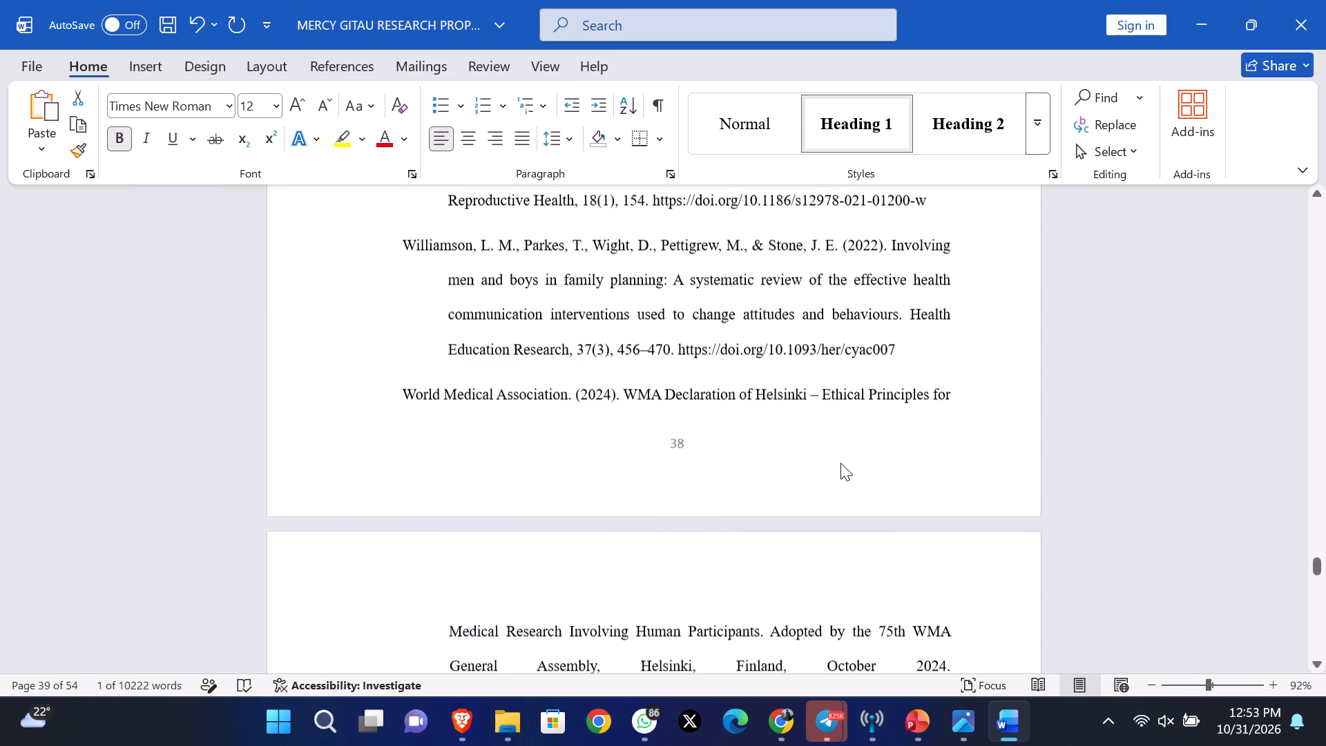
scroll(840, 463, down, 9)
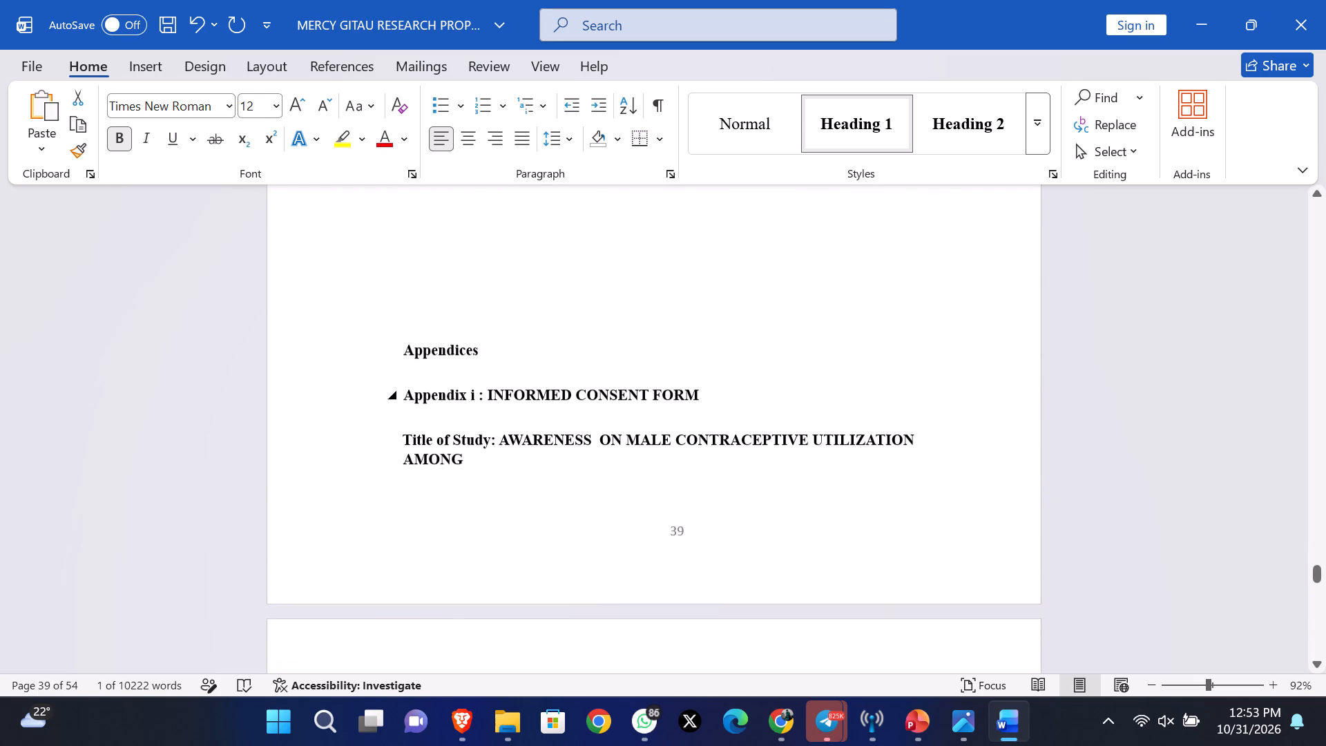
click(489, 291)
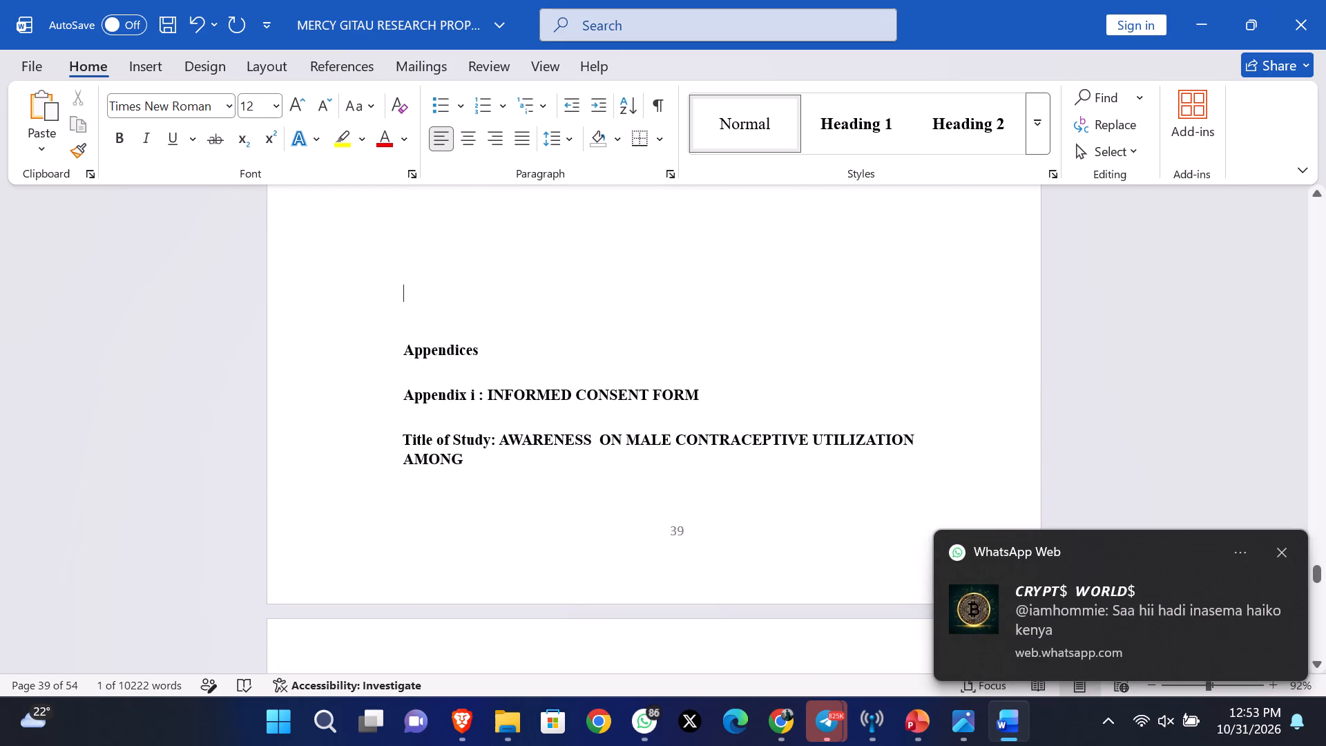
key(Return)
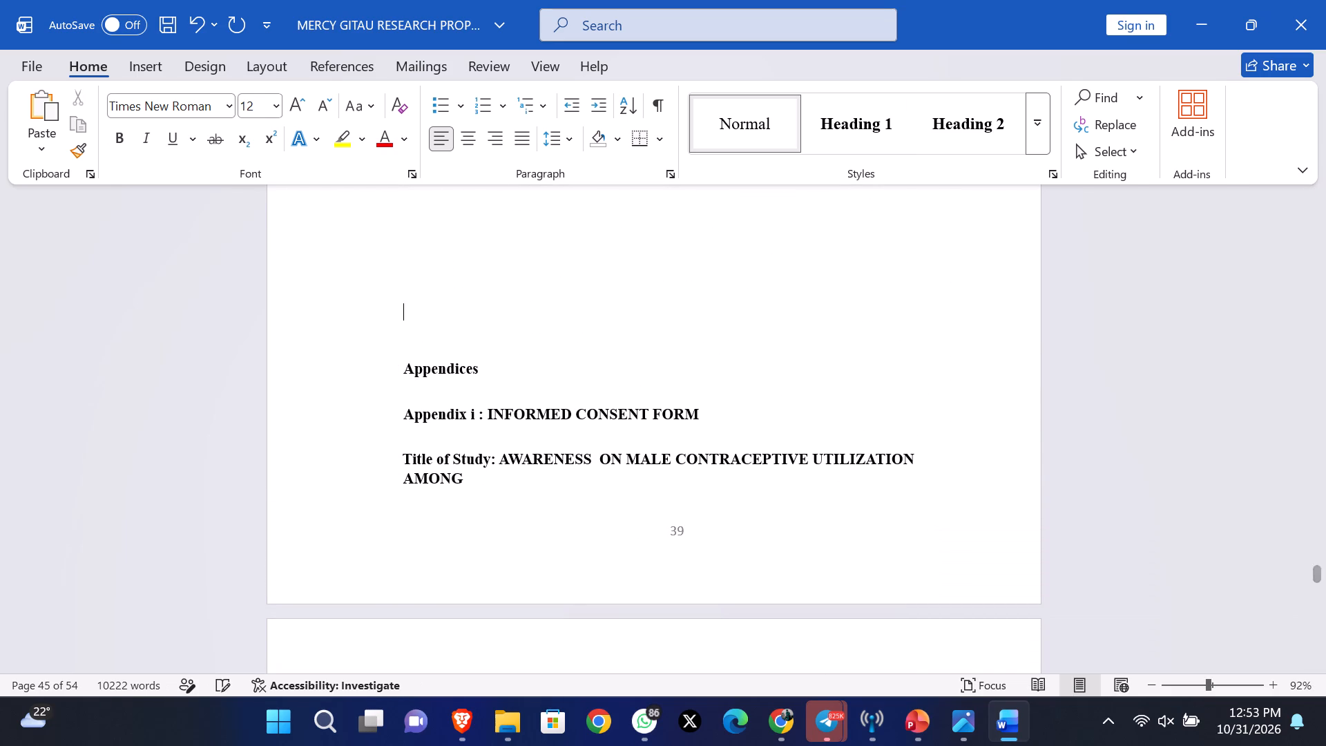
key(Return)
key(Return)
key(Return)
Apply the Heading 1 style to the Appendices heading.
scroll(489, 291, down, 3)
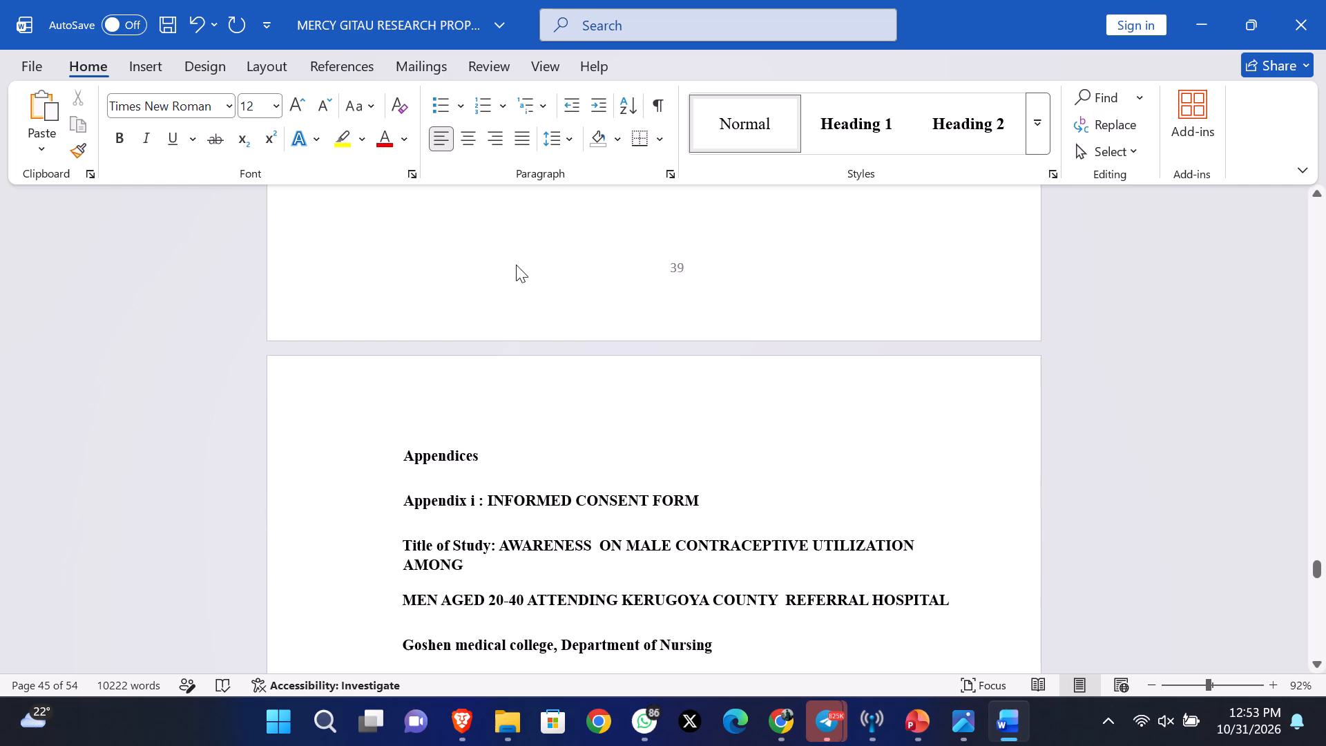
drag(487, 457, 412, 457)
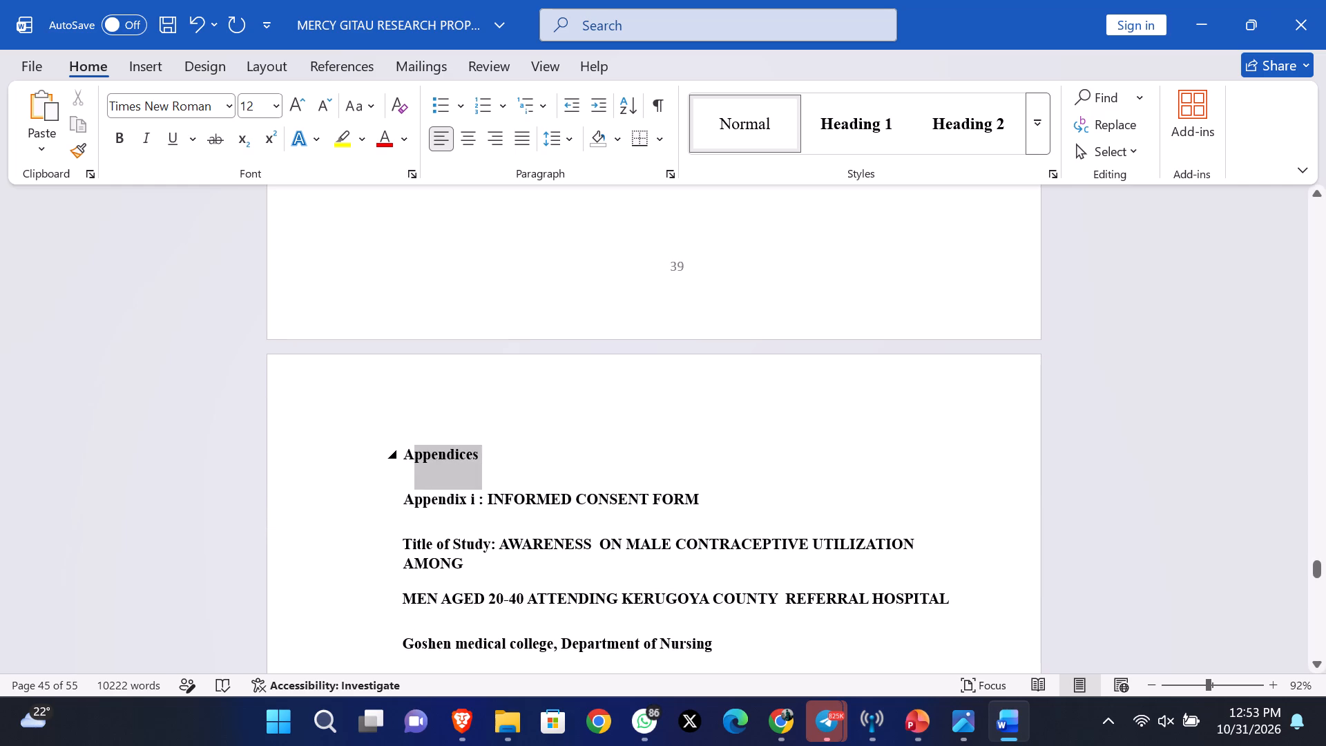
drag(412, 457, 403, 460)
click(885, 128)
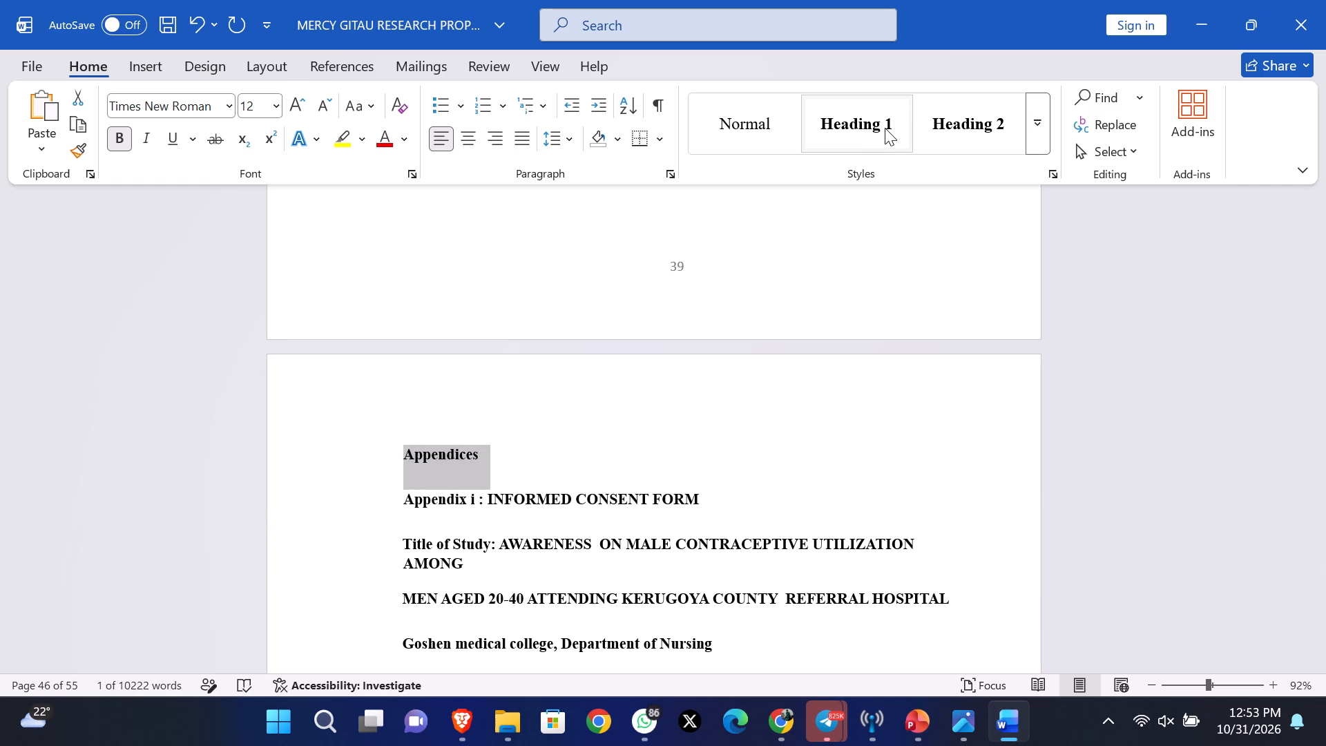
Apply the Heading 2 style to the Appendix i: INFORMED CONSENT FORM heading.
drag(715, 504, 414, 493)
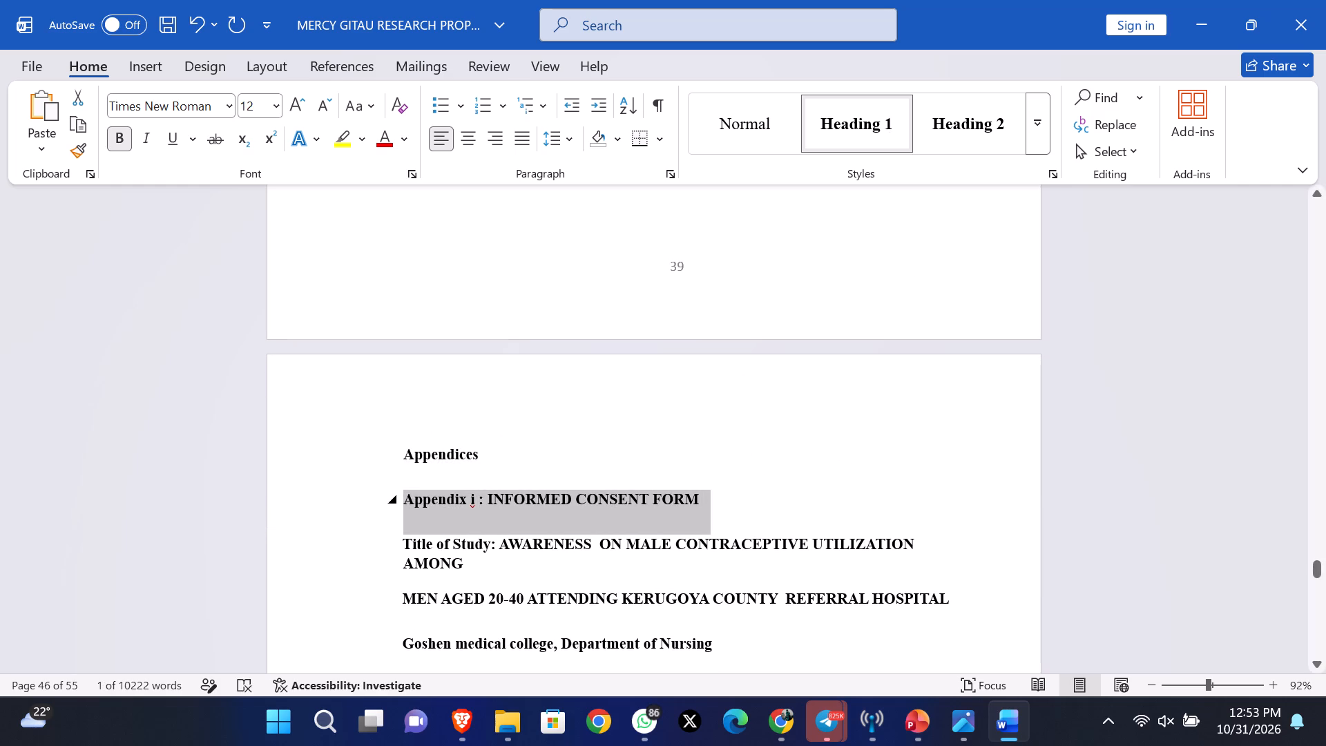
drag(414, 493, 412, 493)
click(972, 129)
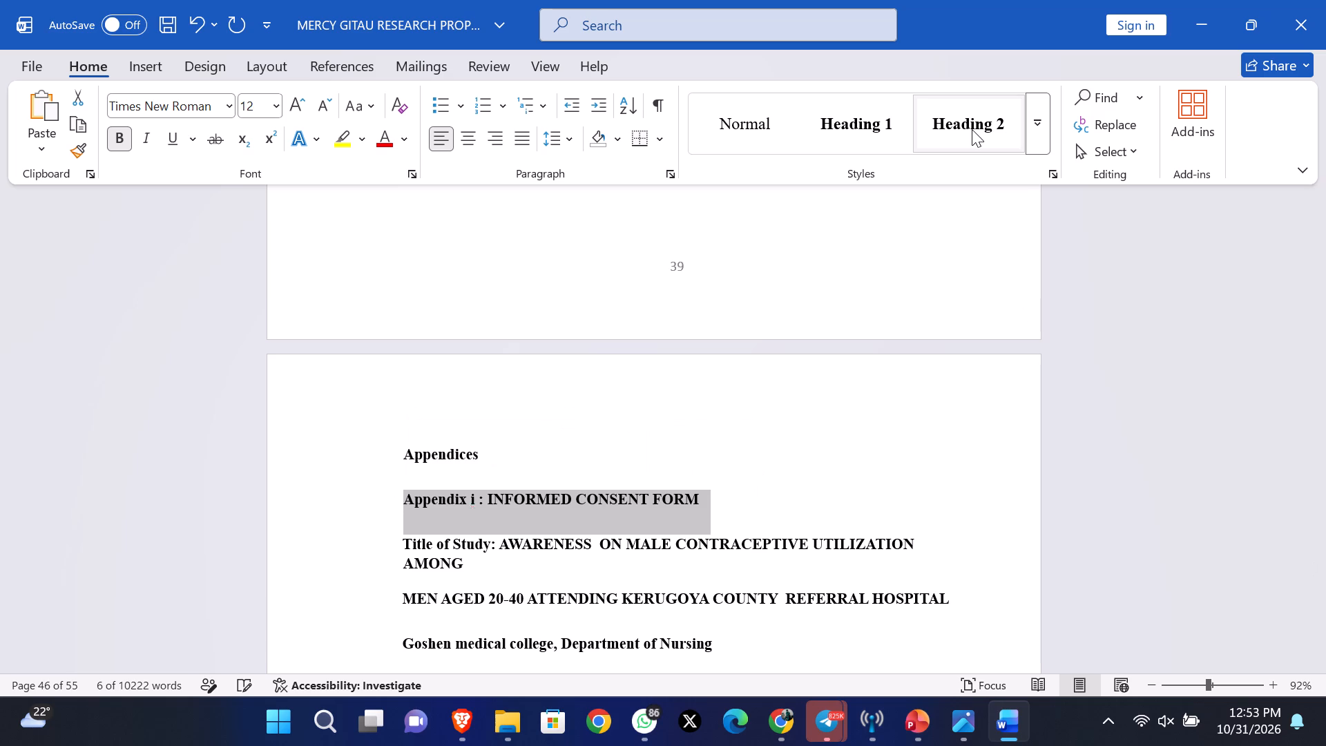
click(972, 129)
Apply the Heading 2 style to the Appendix ii: Questionnaire heading.
scroll(772, 454, down, 4)
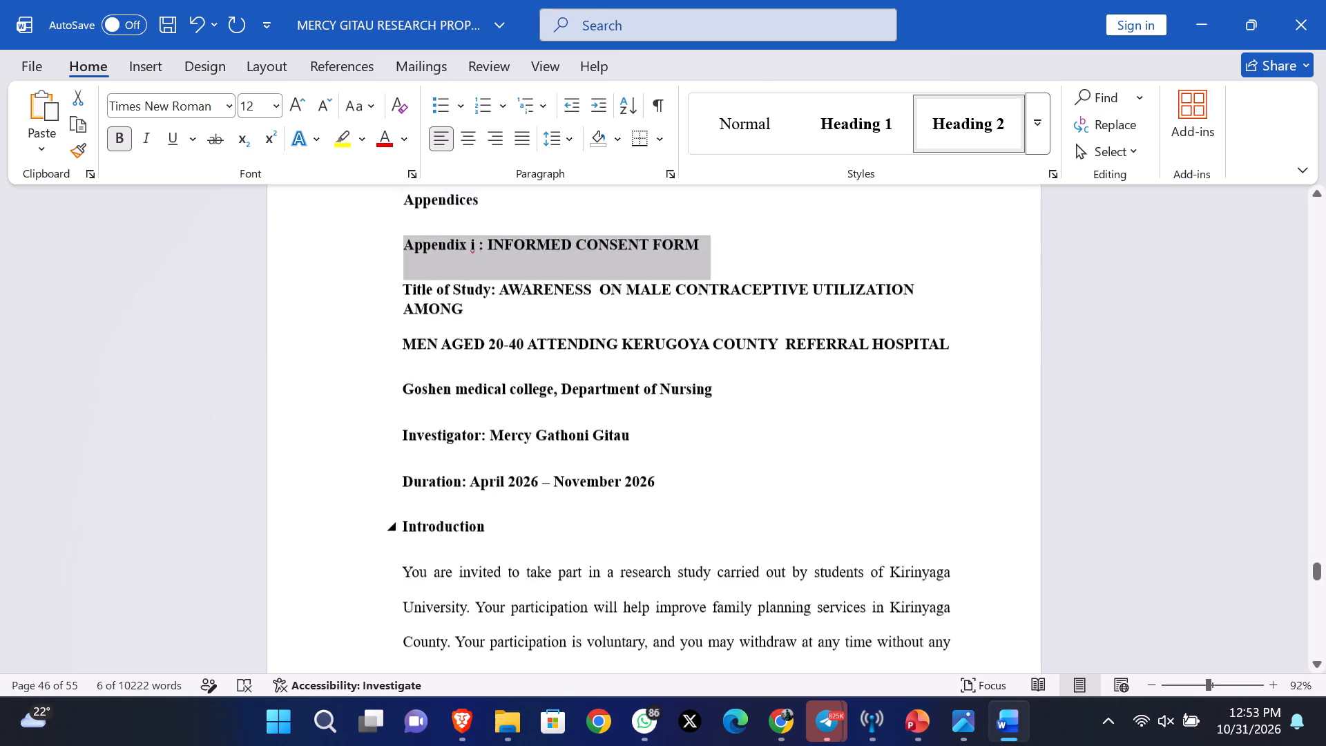
scroll(772, 454, down, 5)
scroll(772, 454, up, 4)
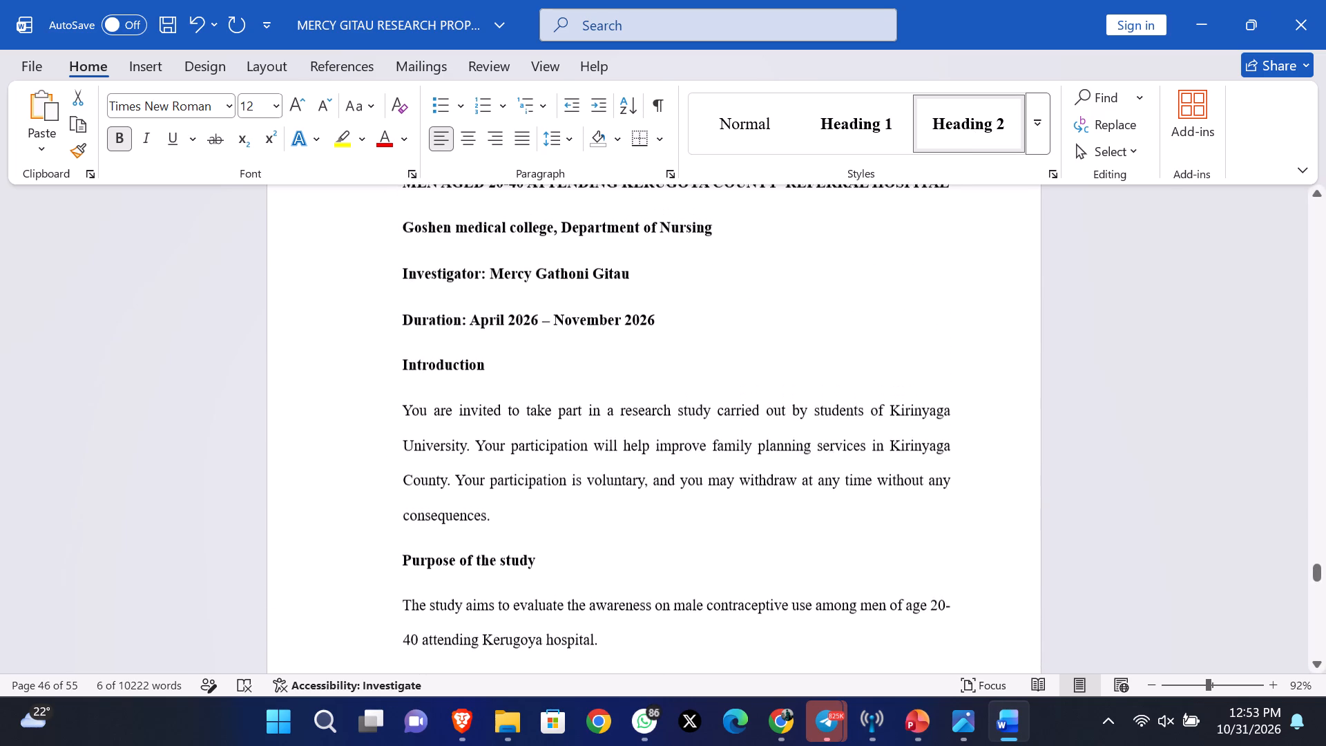
scroll(772, 454, down, 17)
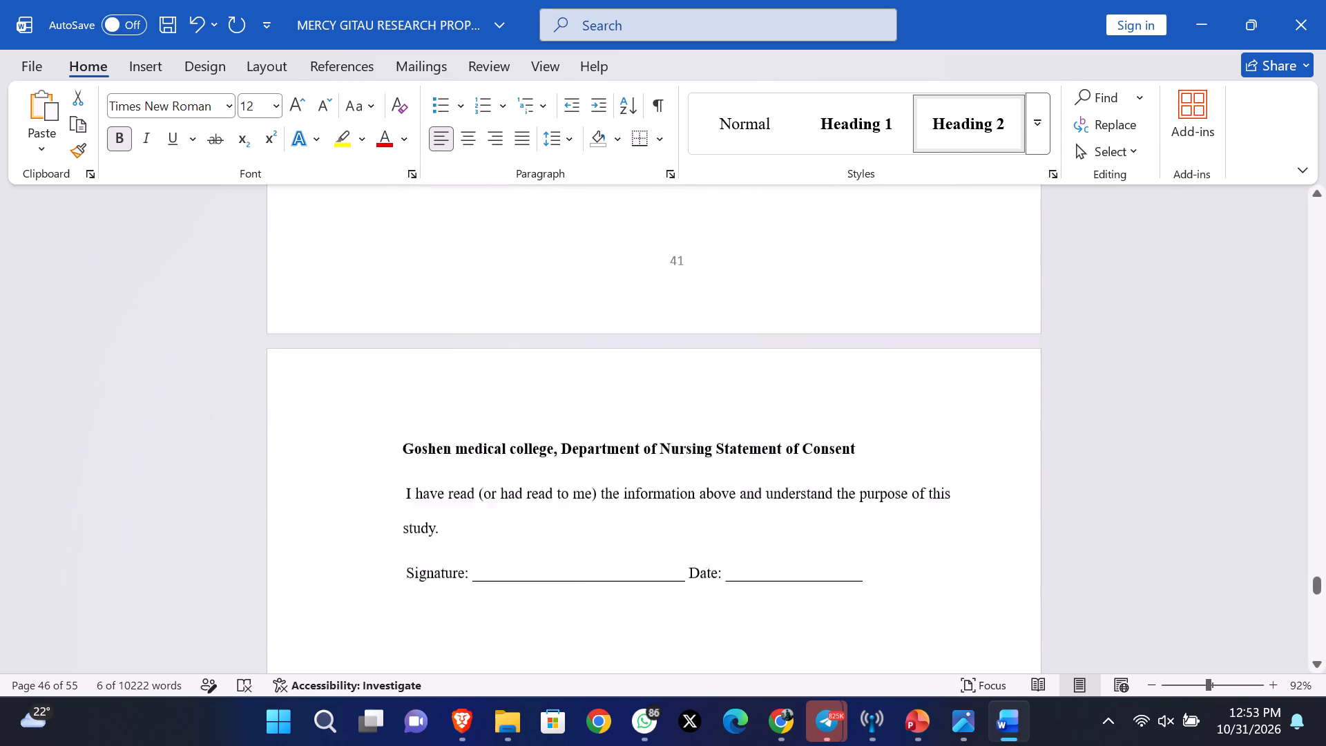
scroll(772, 454, down, 6)
scroll(772, 454, up, 1)
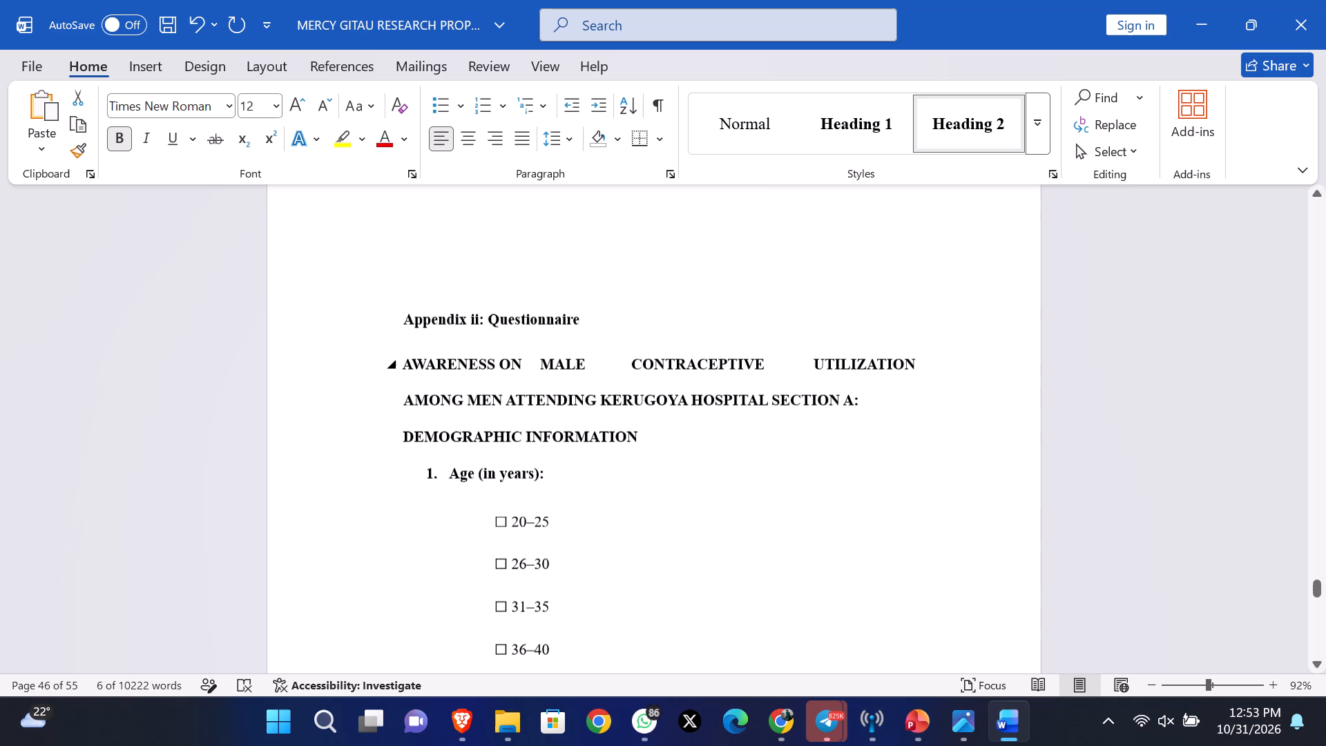
drag(593, 322, 416, 328)
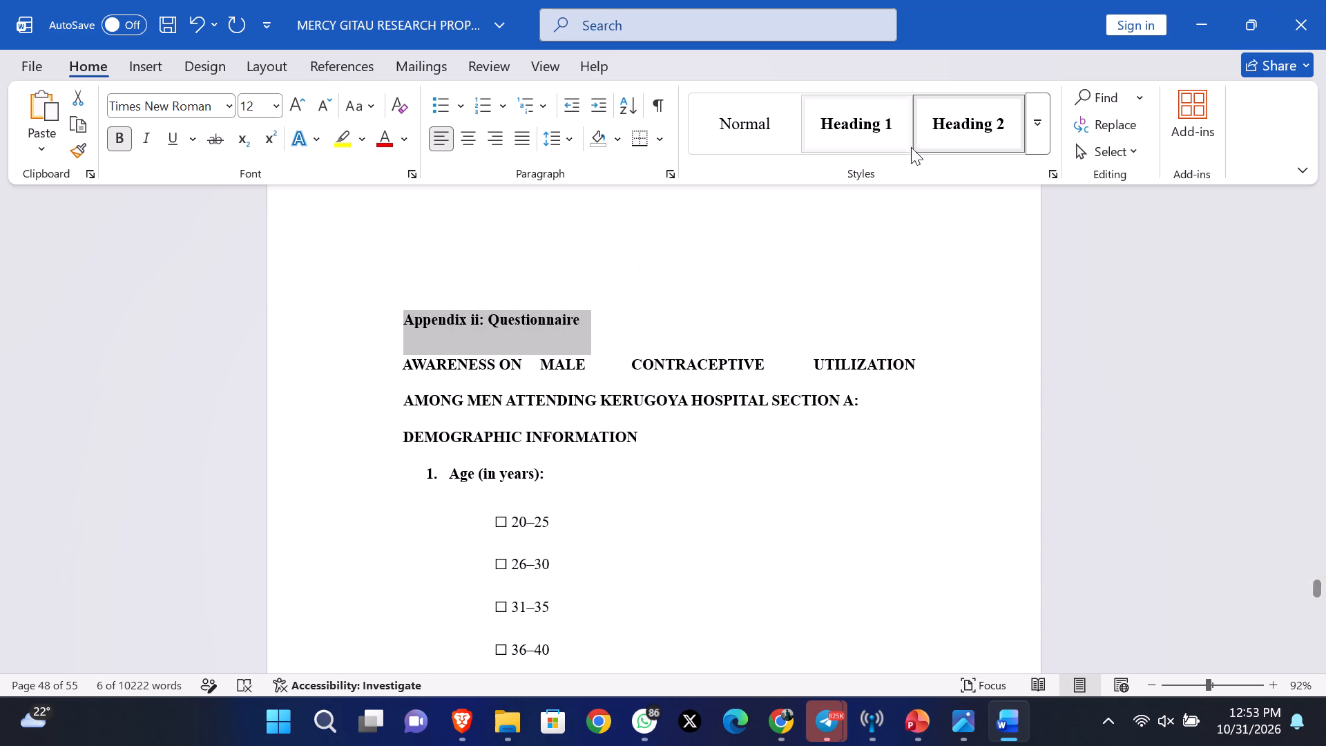
click(953, 126)
Apply the Heading 2 style to the Appendix iii: Project budget estimate heading after the questionnaire.
scroll(921, 164, down, 5)
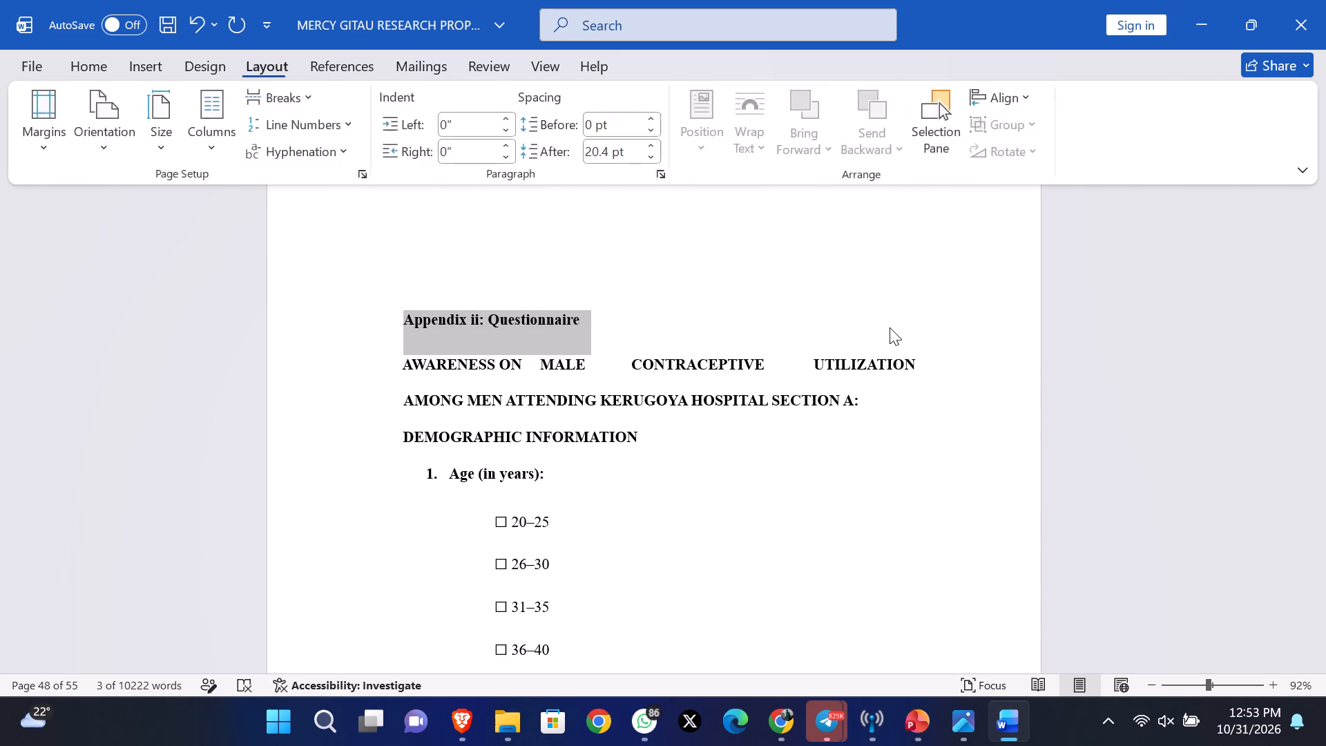
scroll(890, 327, down, 2)
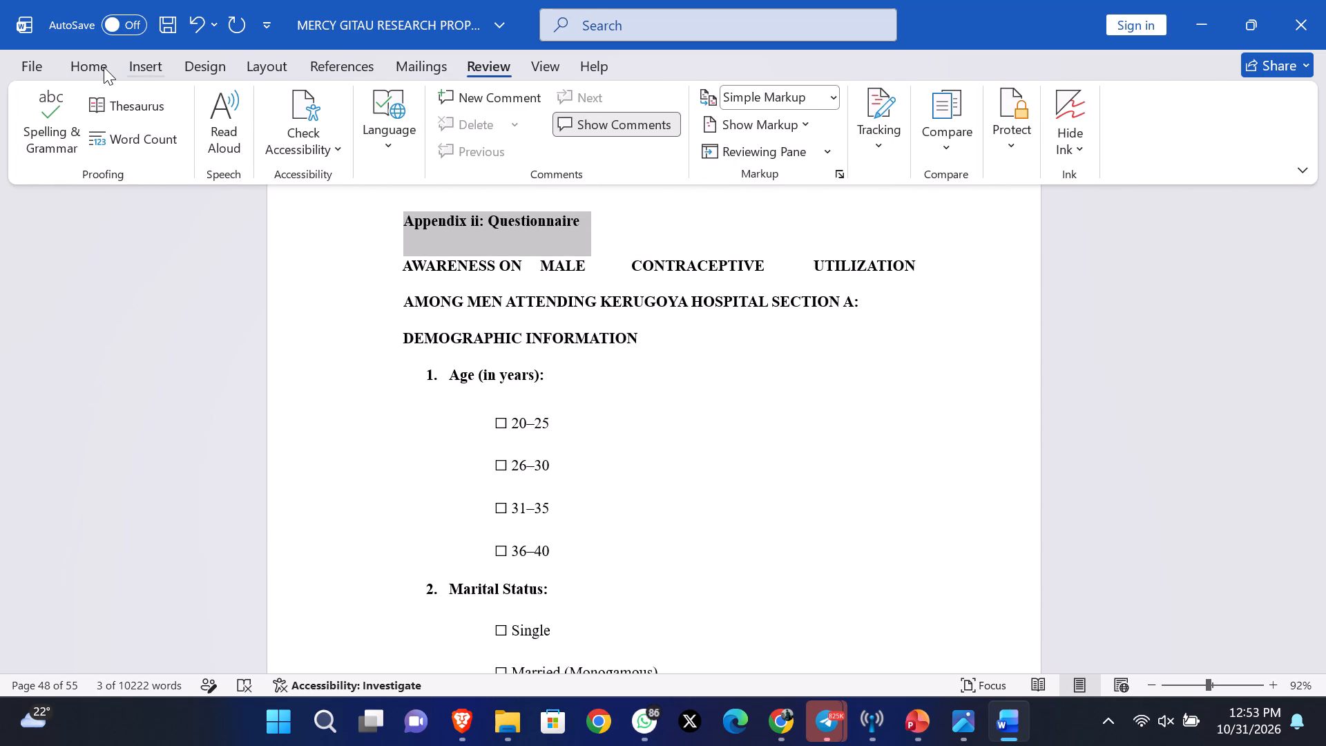
click(104, 67)
scroll(638, 482, down, 7)
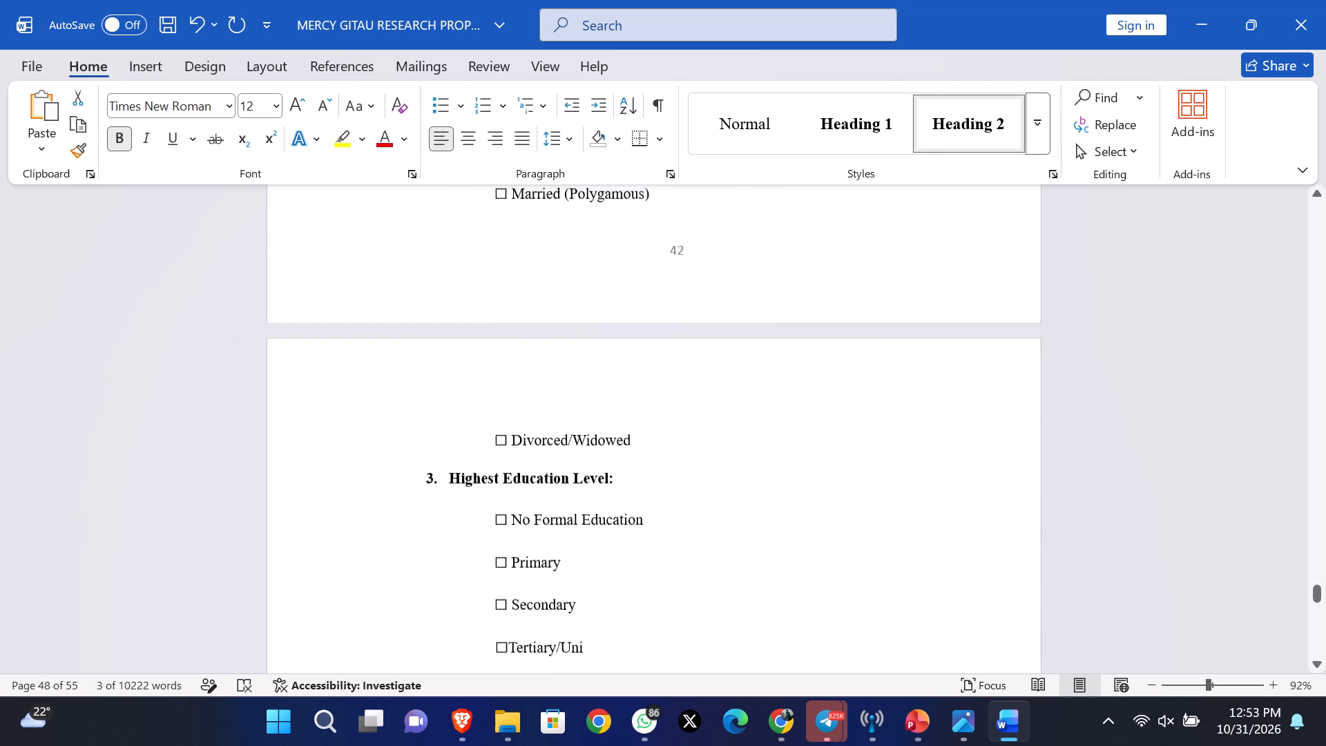
scroll(638, 482, down, 13)
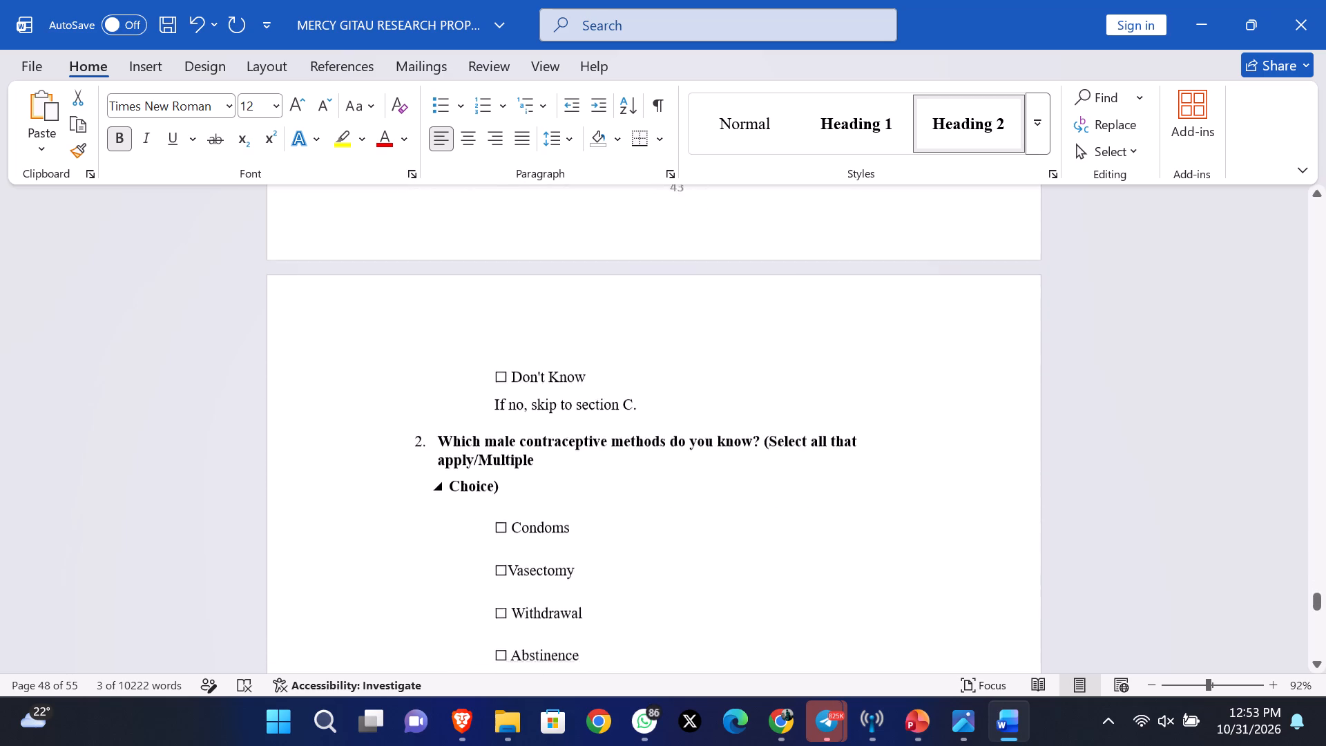
scroll(638, 482, down, 14)
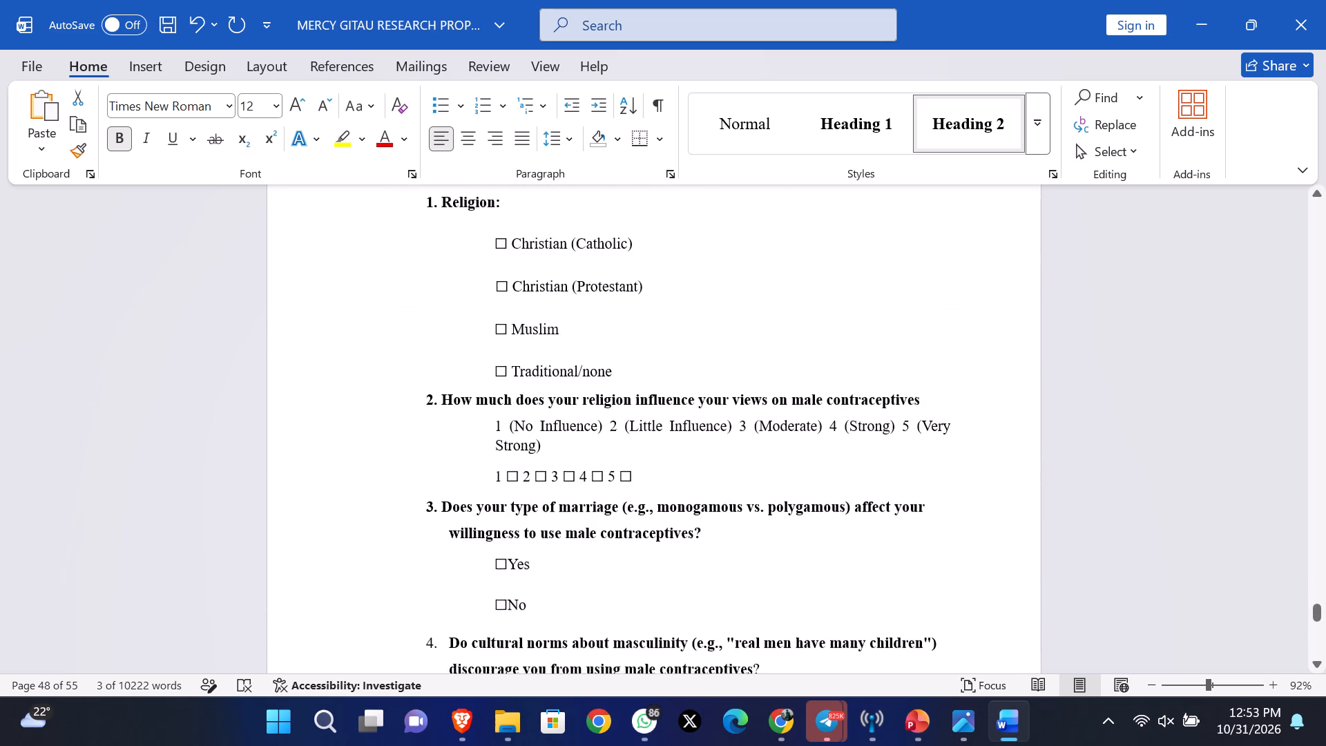
scroll(638, 482, down, 15)
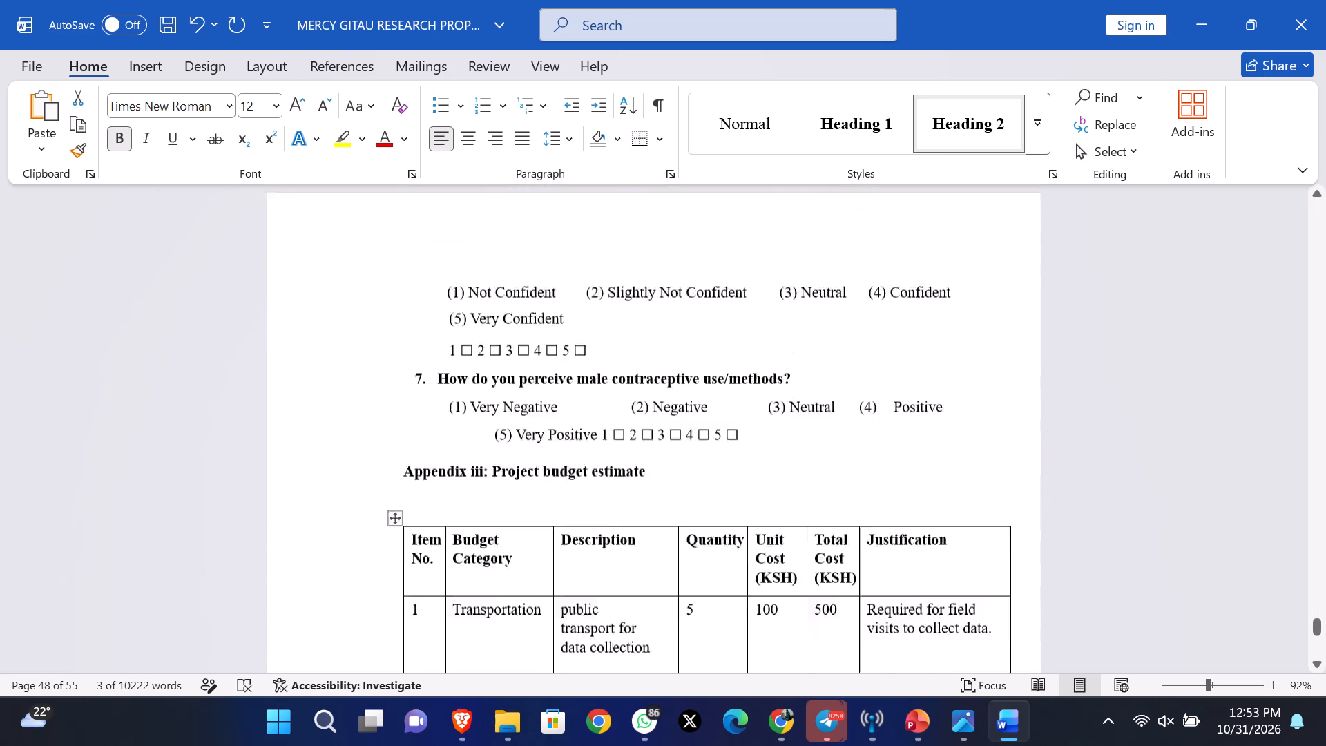
scroll(638, 482, down, 3)
scroll(638, 482, up, 1)
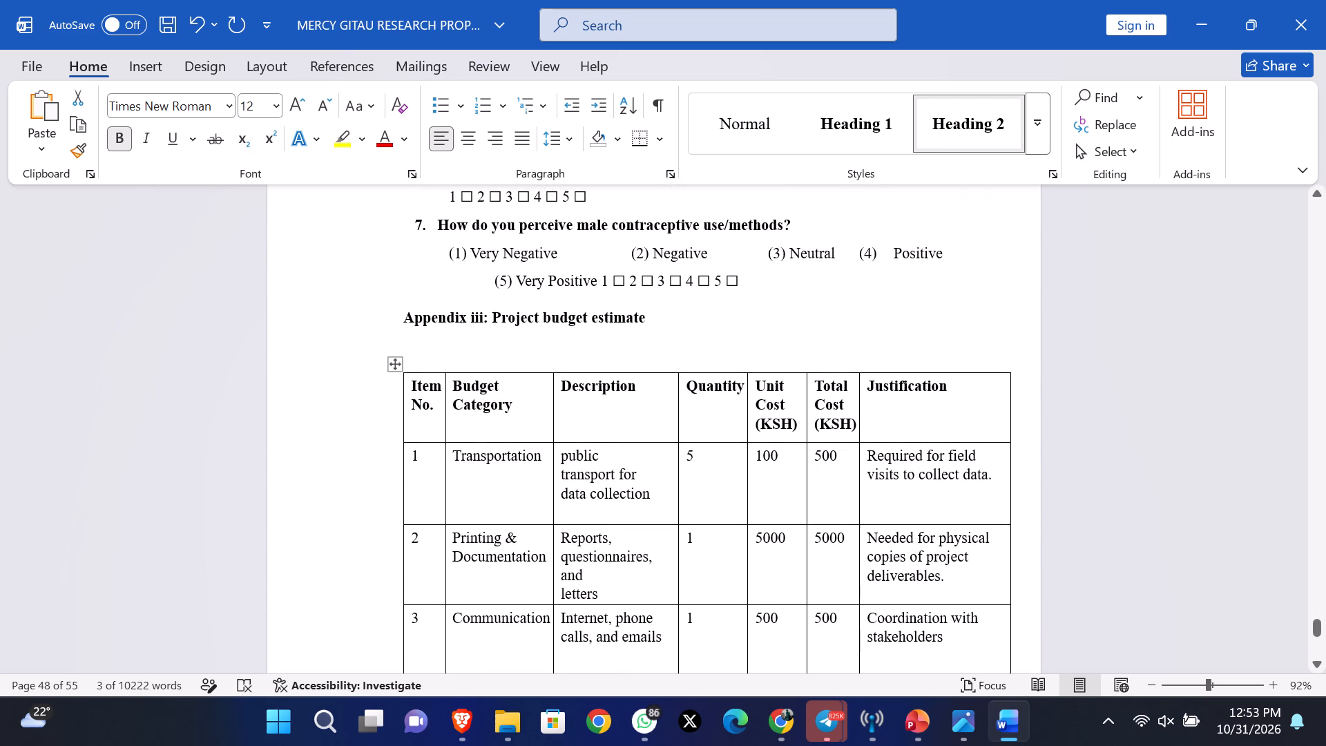
drag(663, 317, 421, 323)
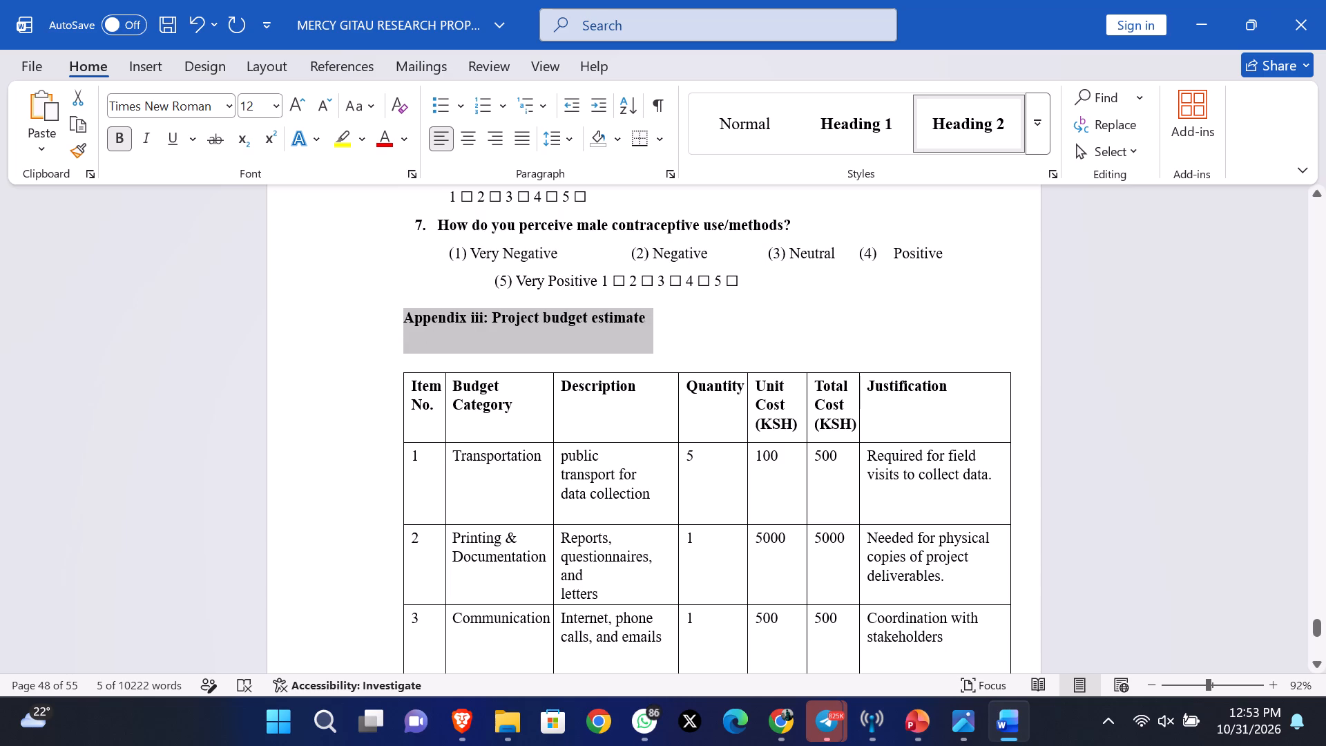
click(939, 126)
Apply the Heading 2 style to the Appendix iv: Work plan heading above the activity table.
scroll(782, 466, down, 11)
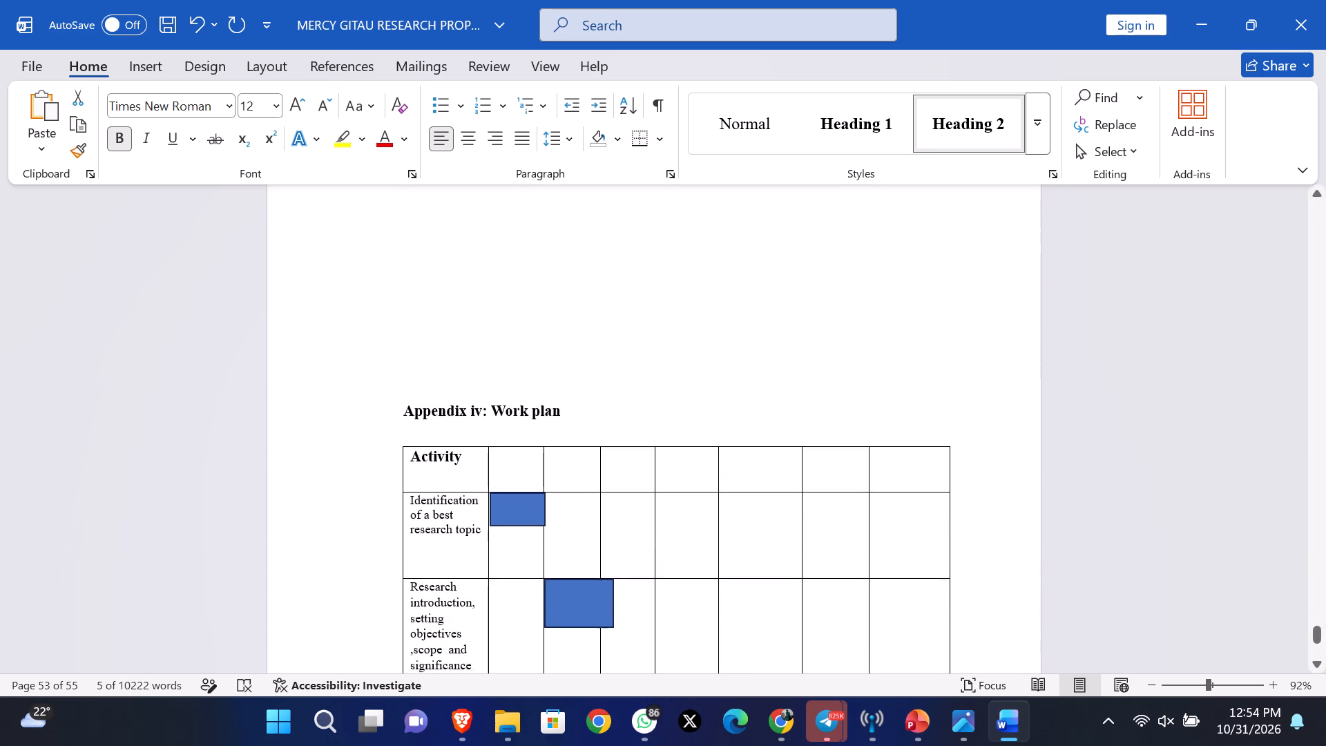
scroll(782, 466, down, 1)
drag(589, 393, 407, 382)
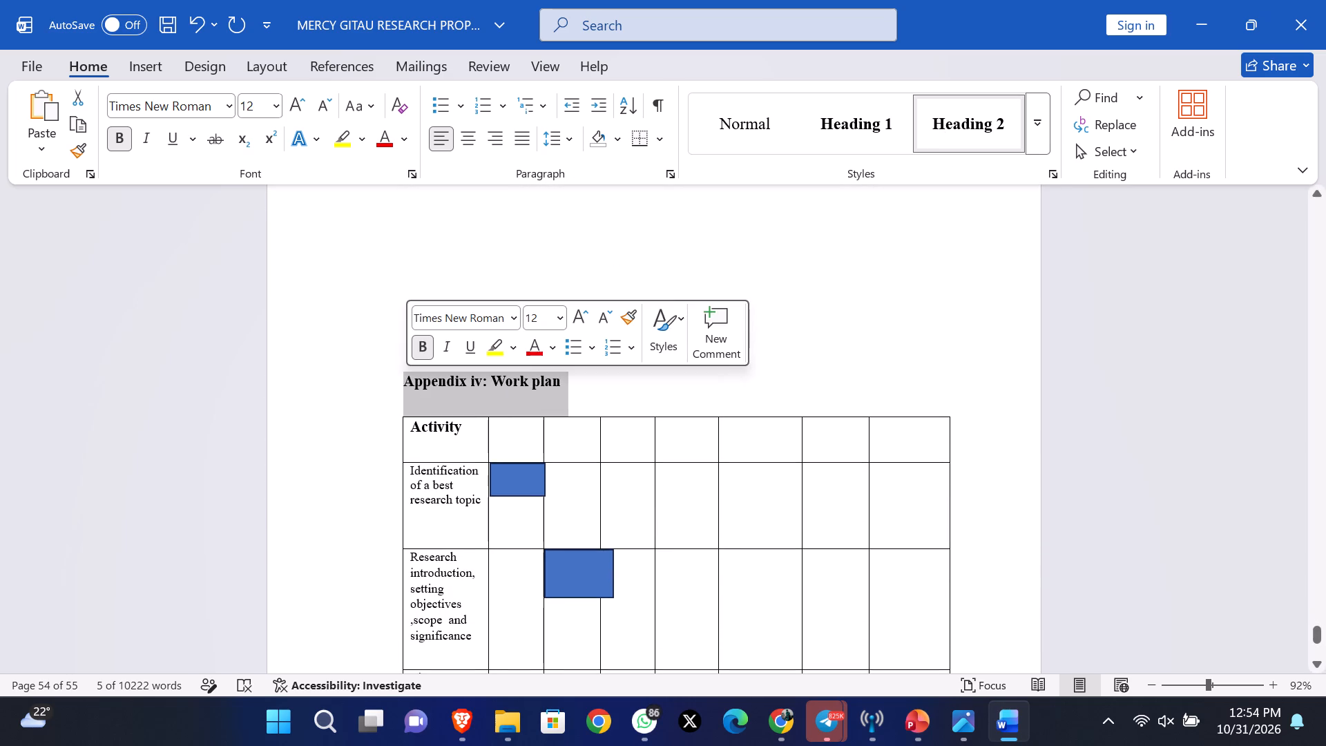
click(973, 123)
Insert an automatic table of contents titled Contents on the blank line directly below the Table of contents heading.
scroll(841, 419, down, 4)
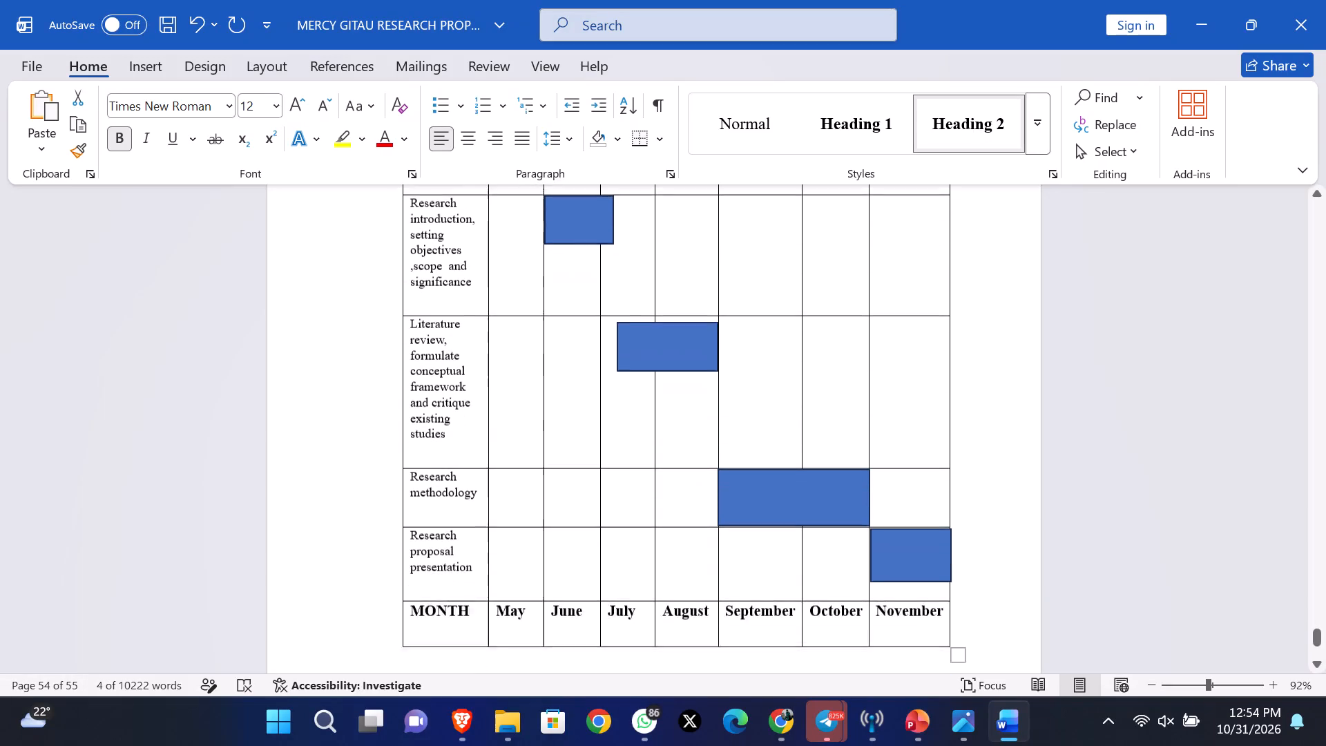
scroll(841, 419, down, 10)
scroll(841, 419, up, 18)
scroll(841, 419, up, 4)
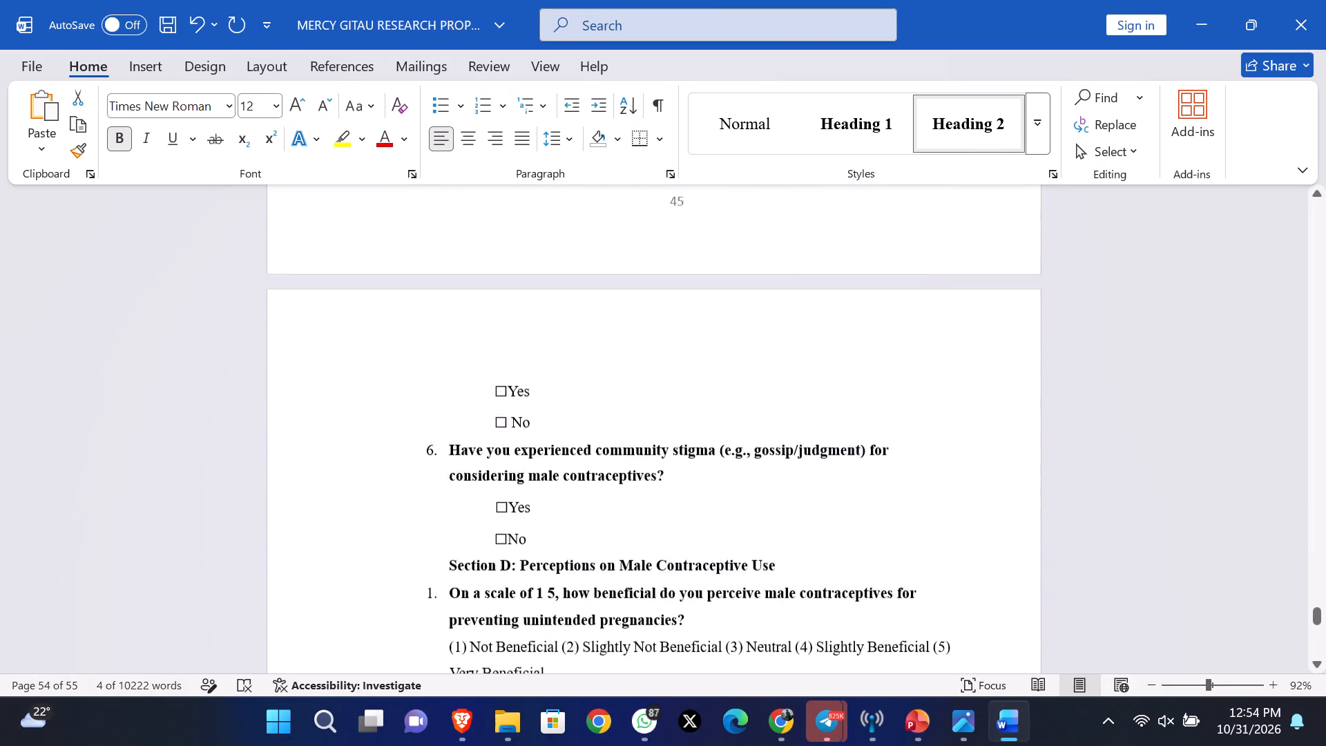
scroll(841, 419, up, 17)
scroll(841, 419, up, 9)
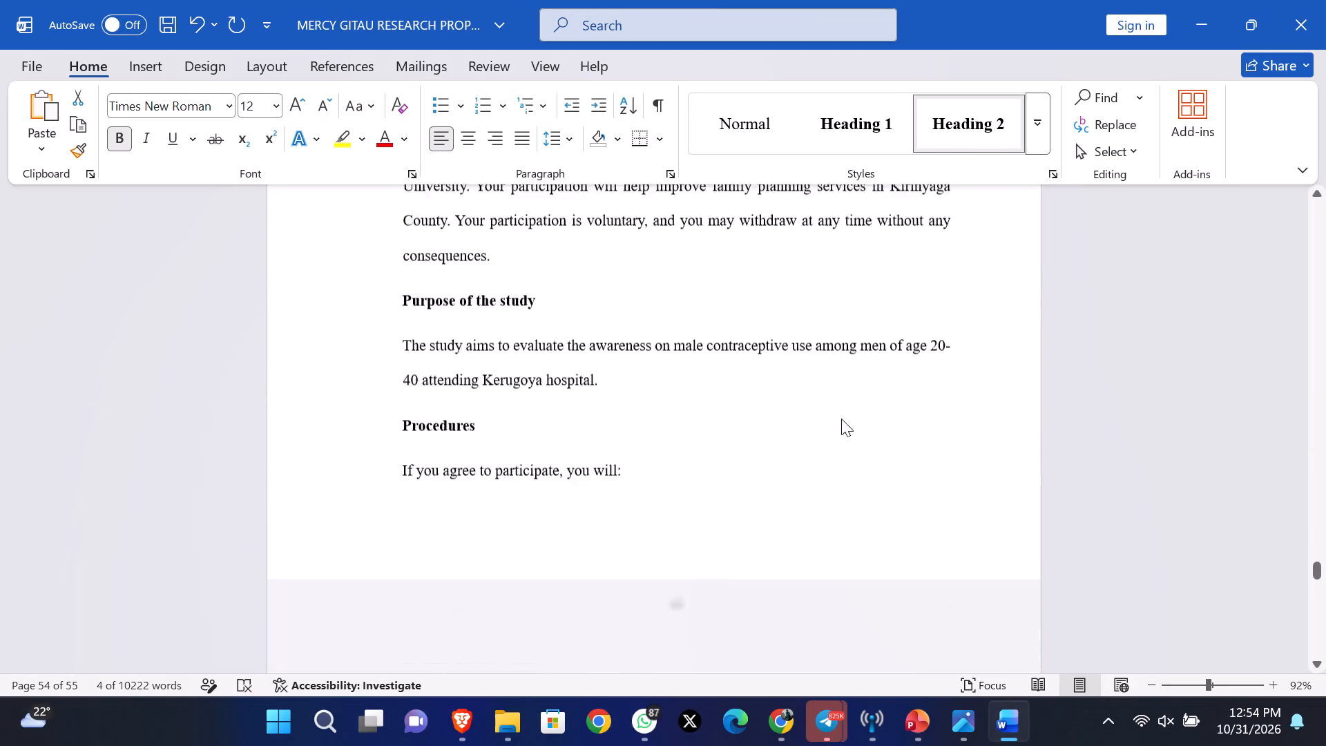
scroll(841, 419, up, 19)
scroll(841, 419, up, 4)
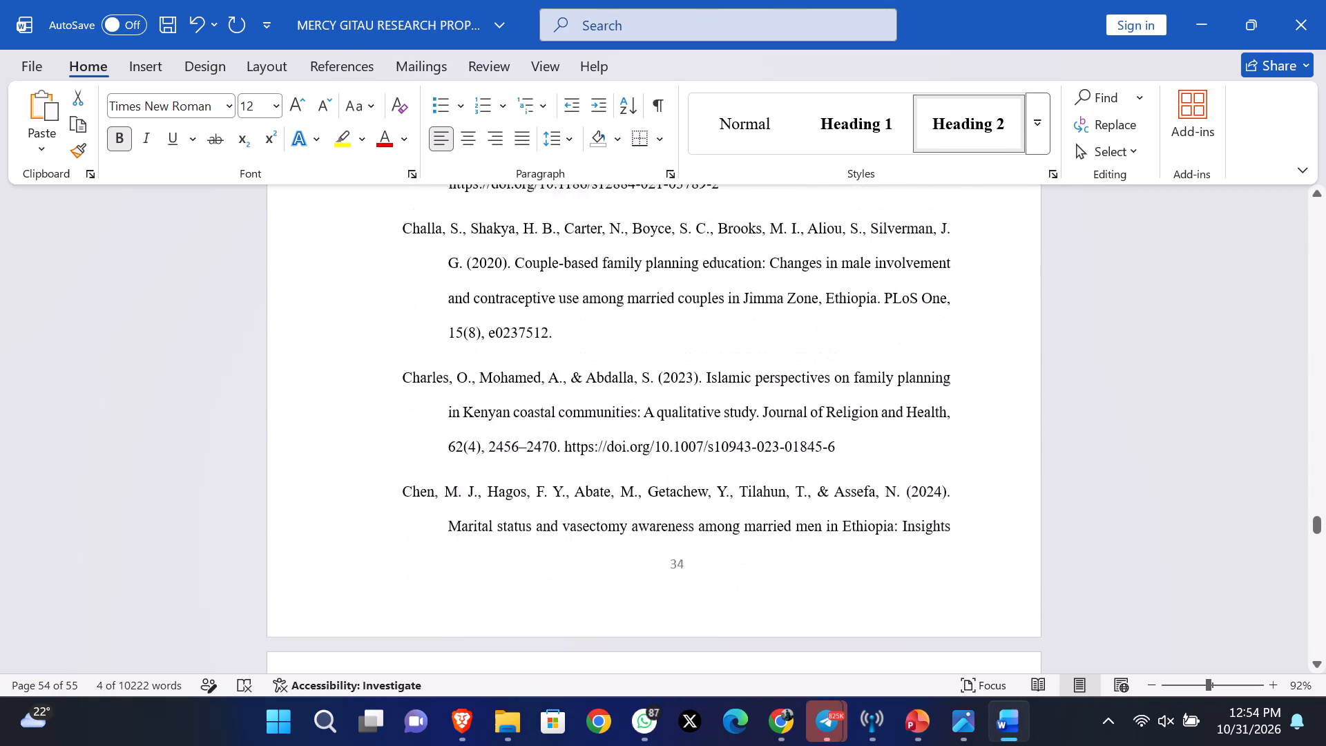
scroll(841, 419, up, 19)
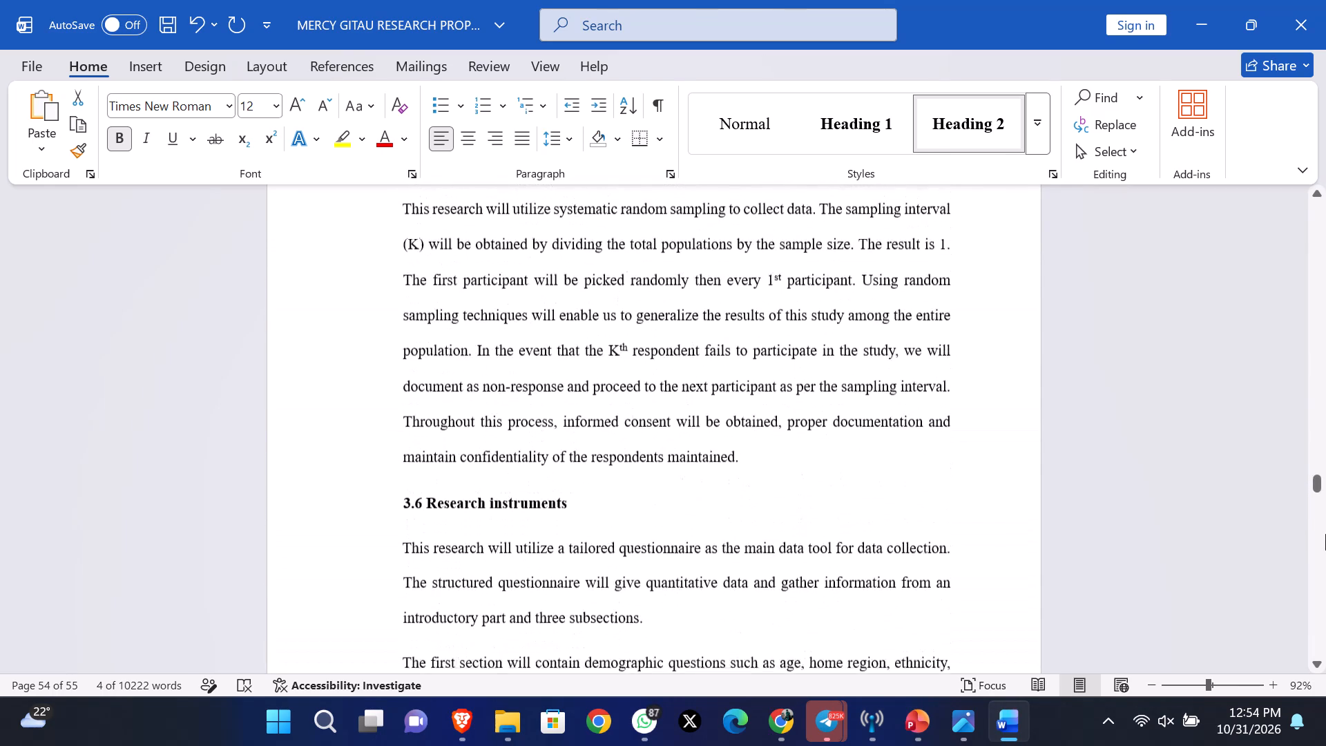
drag(1317, 487, 1325, 414)
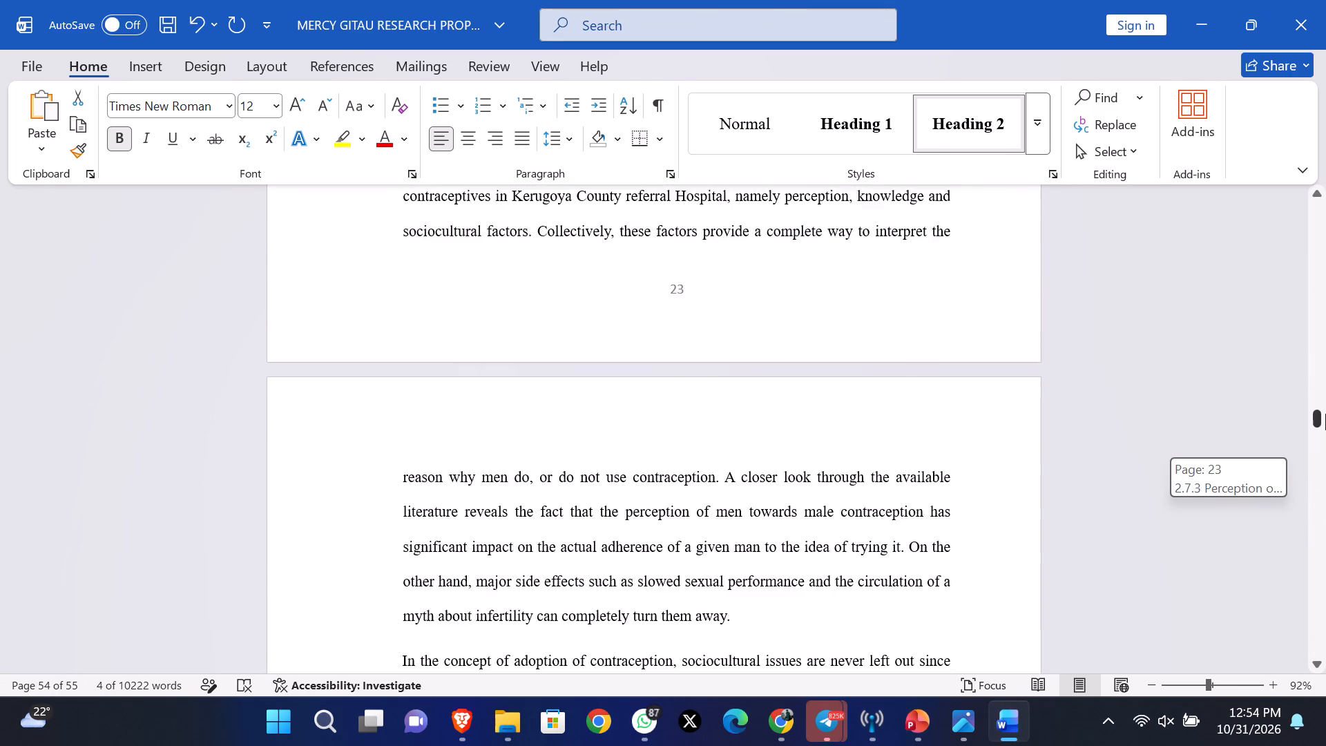
drag(1325, 414, 1316, 281)
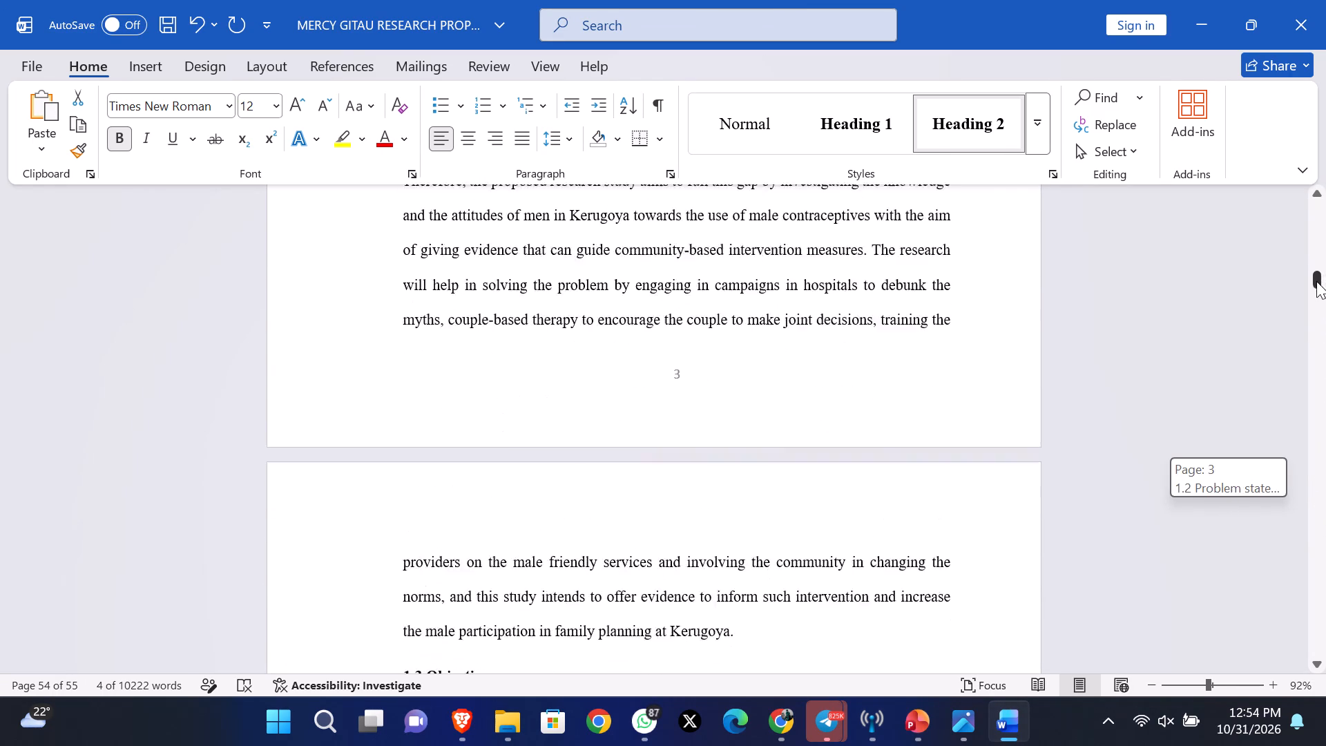
drag(1316, 281, 1312, 256)
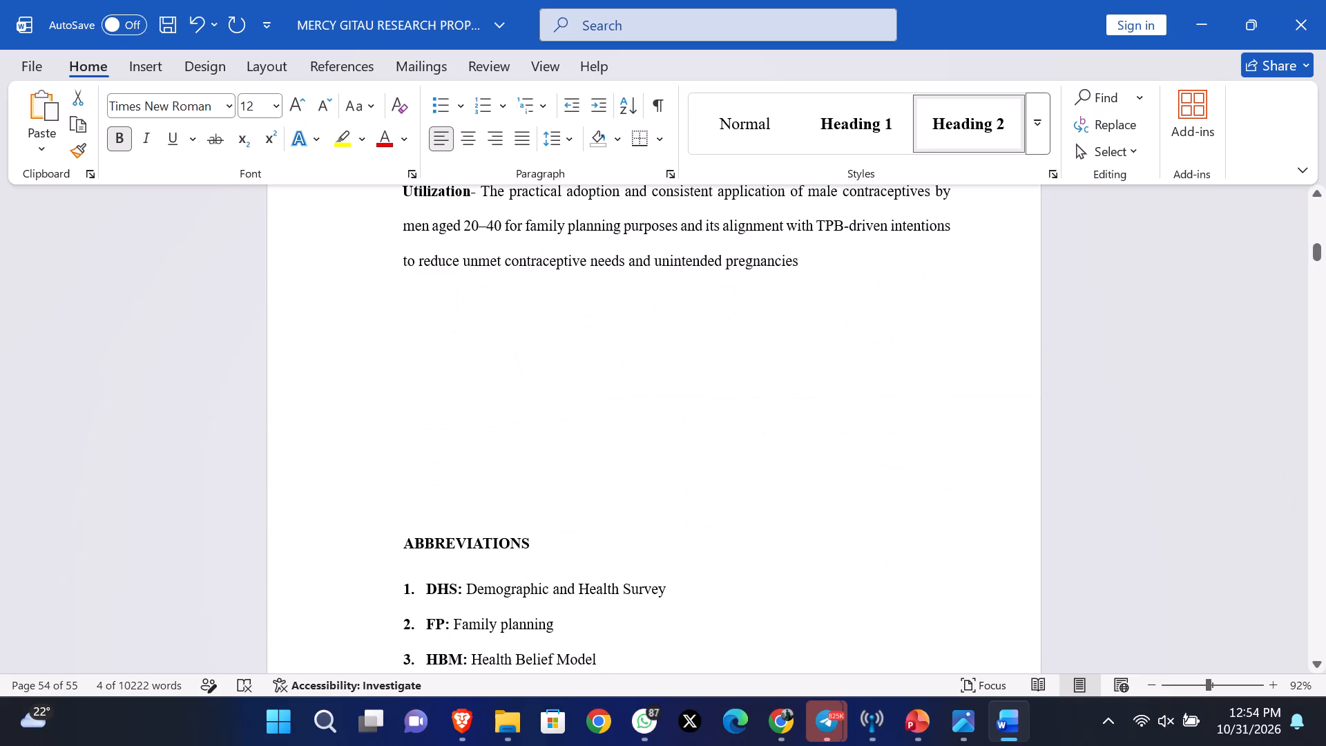
scroll(811, 539, down, 5)
scroll(811, 539, up, 6)
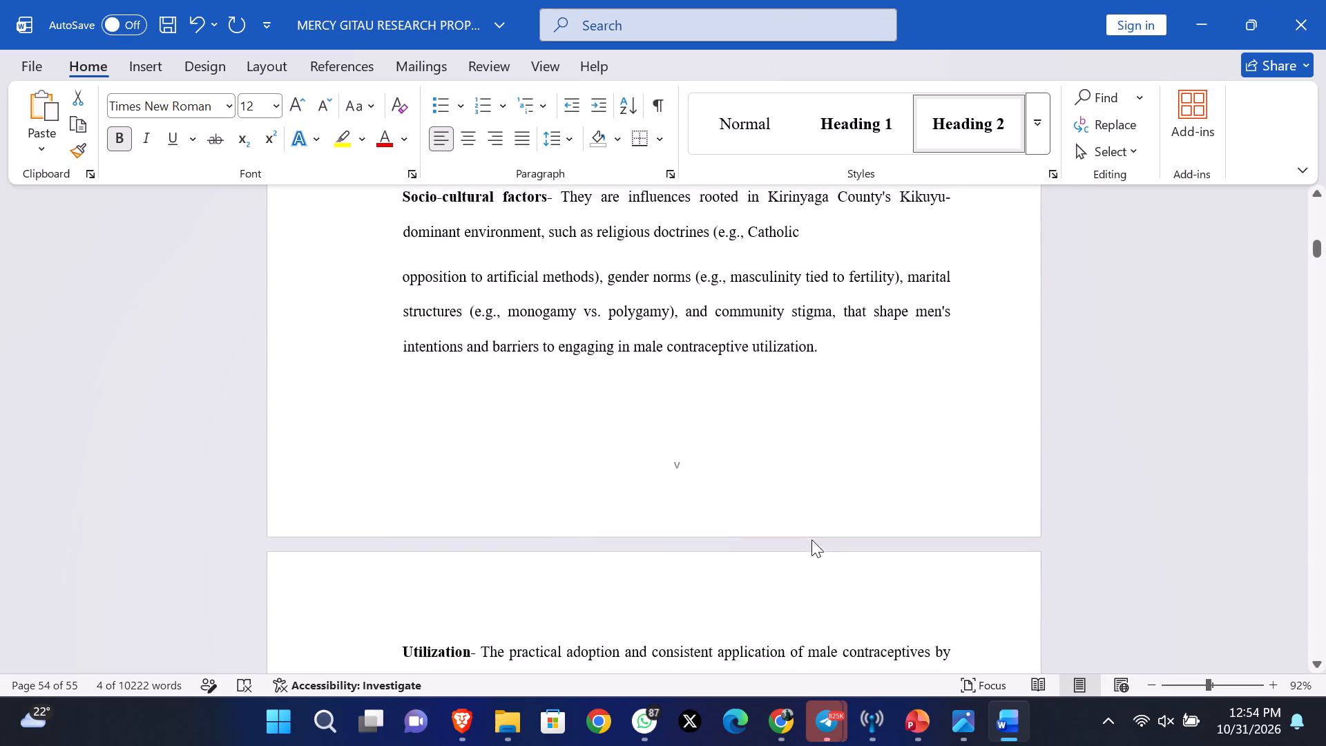
scroll(811, 539, down, 1)
scroll(811, 539, up, 6)
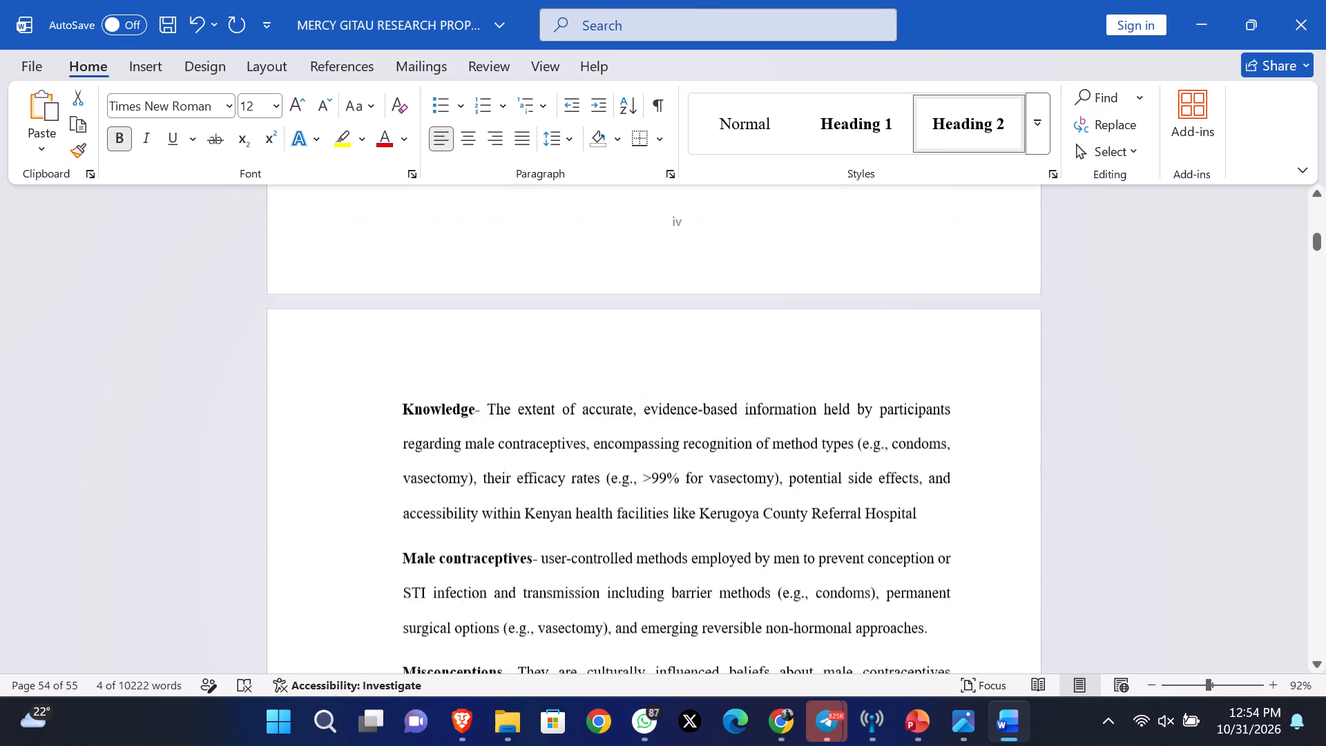
scroll(811, 539, up, 8)
click(811, 539)
scroll(811, 539, up, 1)
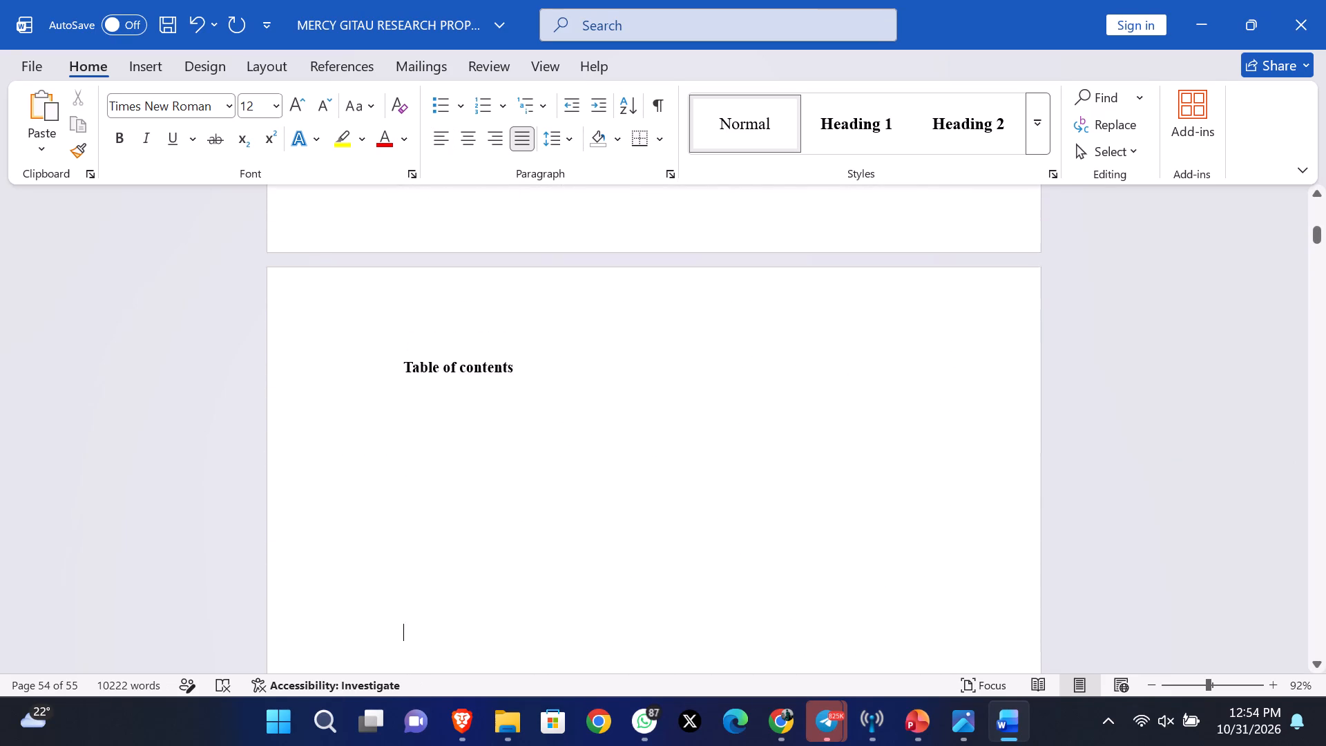
click(463, 398)
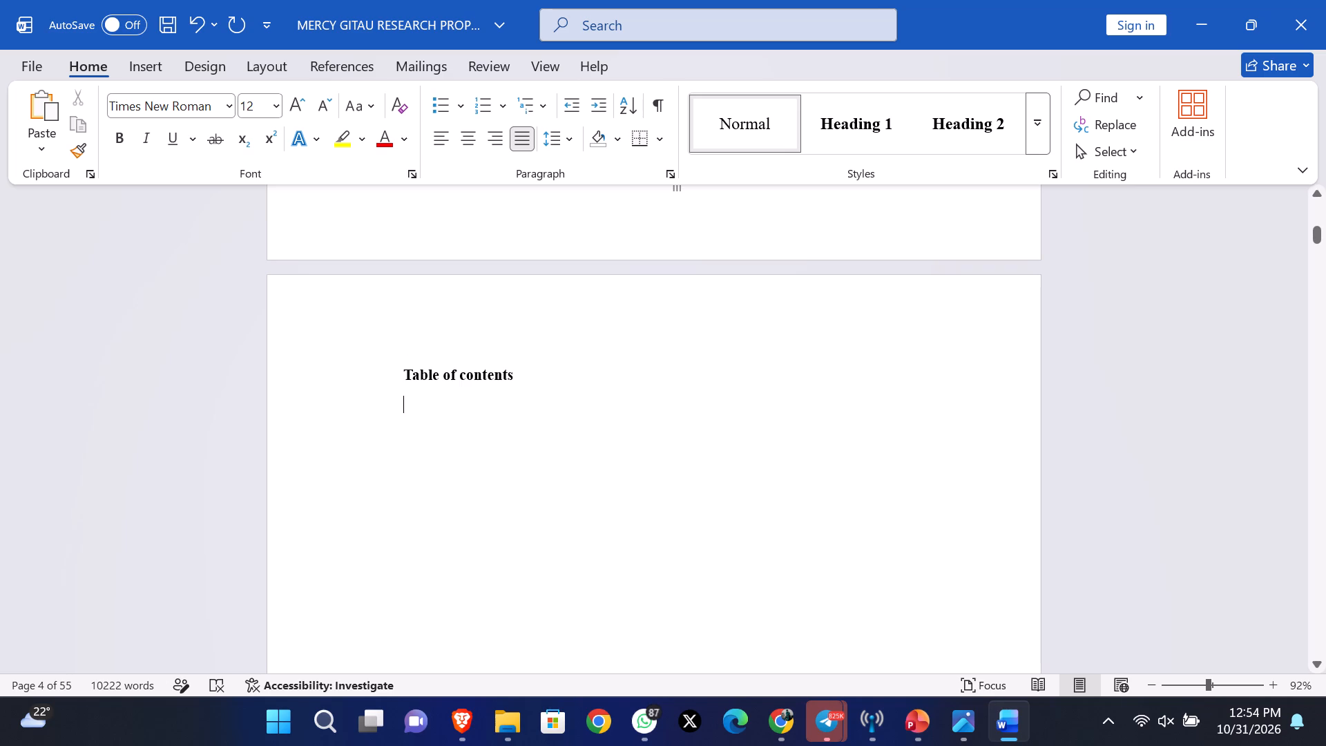
click(370, 55)
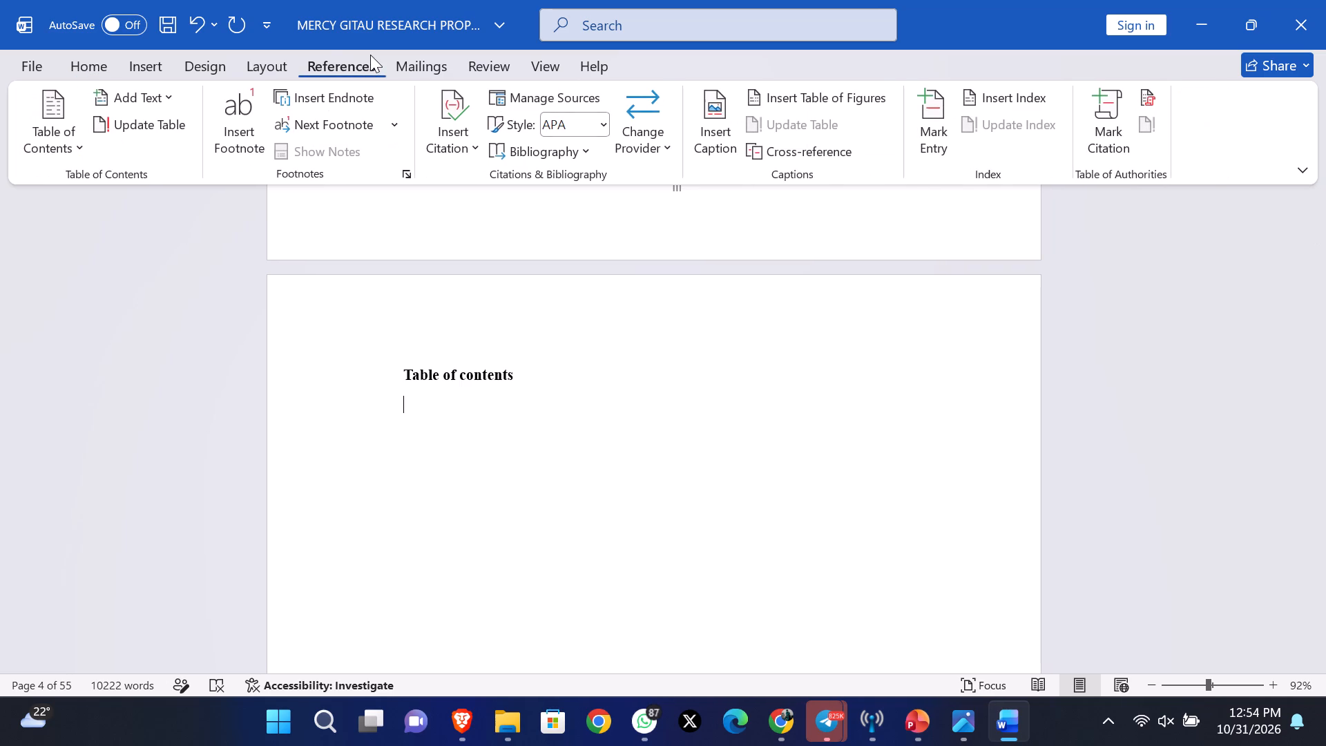
click(57, 144)
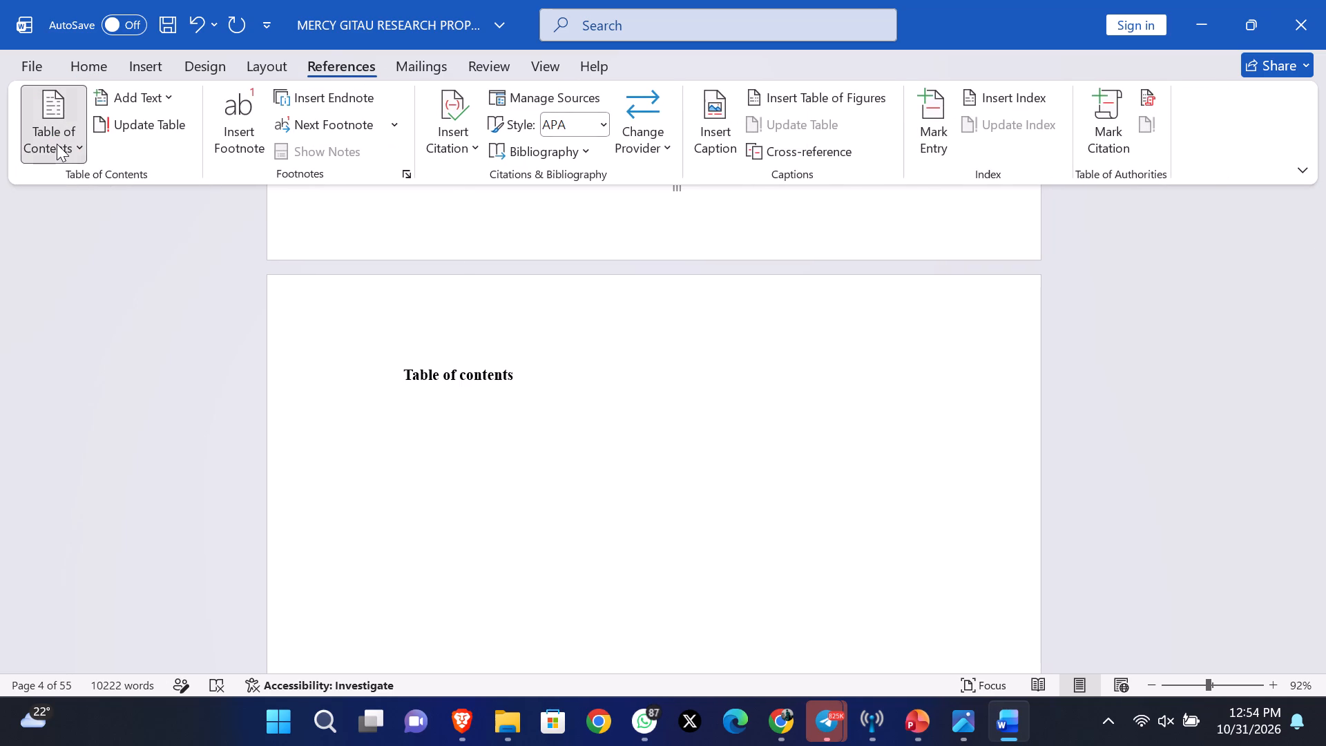
click(115, 253)
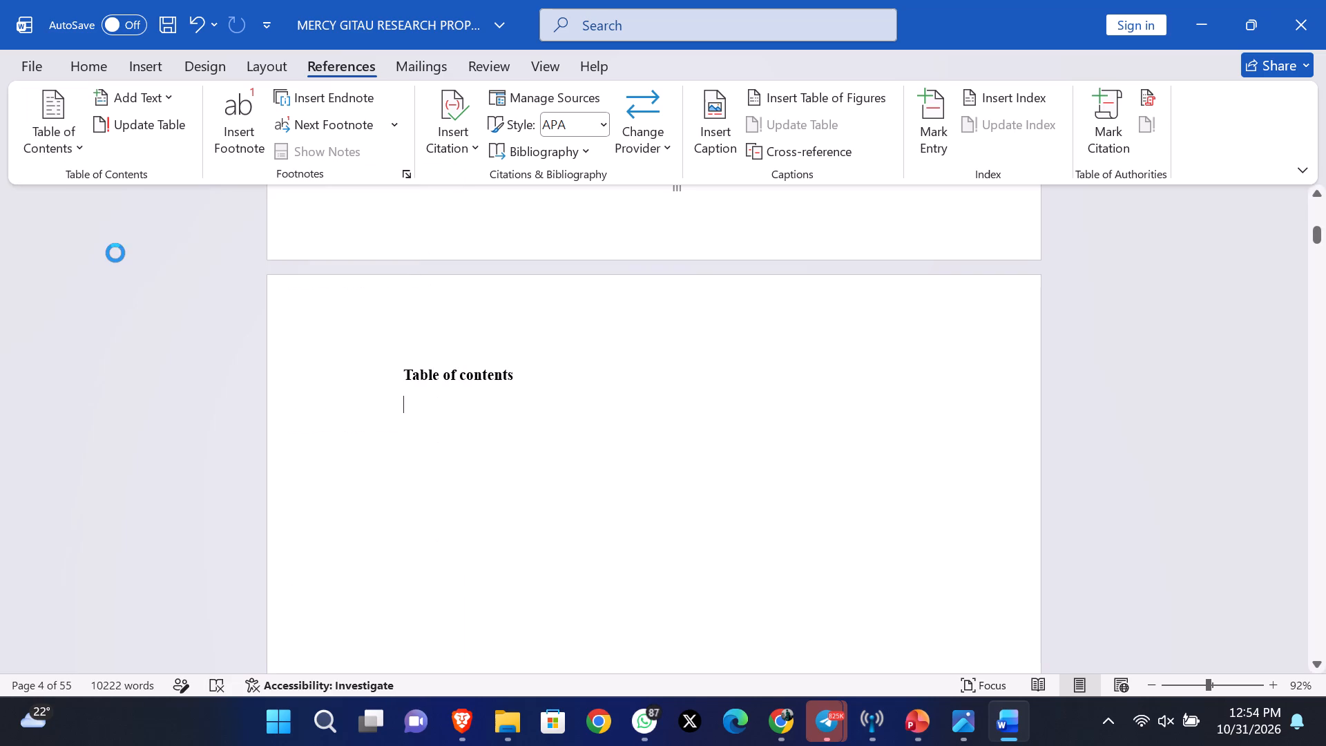
Examine the new table of contents from start to end, checking its entries, levels and page numbers.
scroll(448, 258, up, 1)
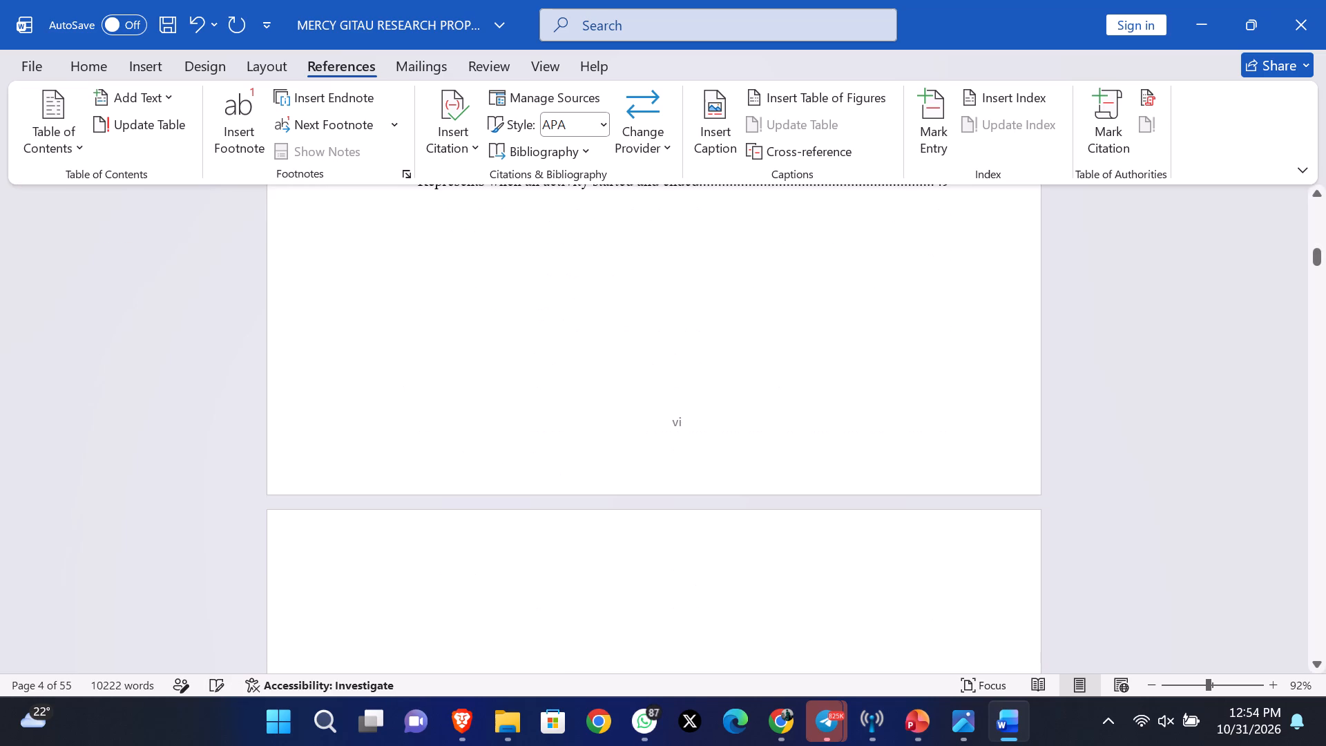
scroll(448, 258, up, 8)
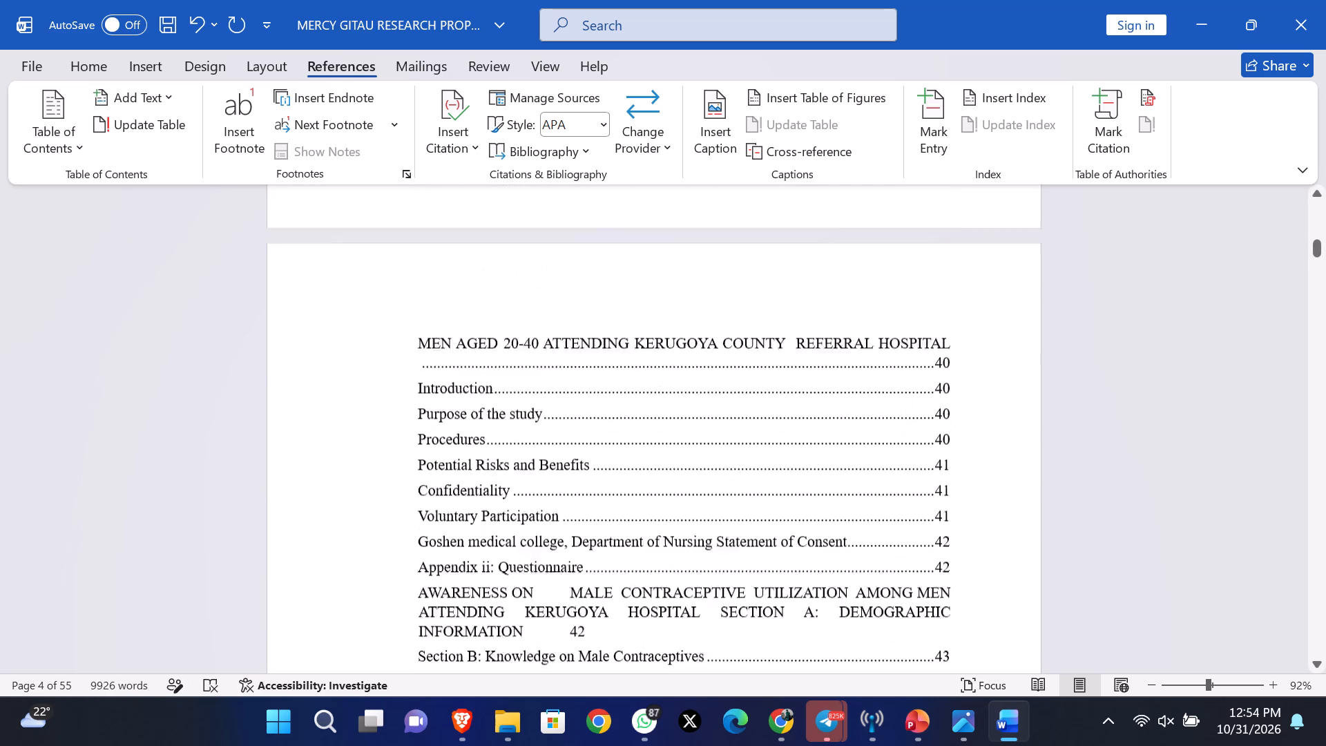
scroll(448, 258, up, 2)
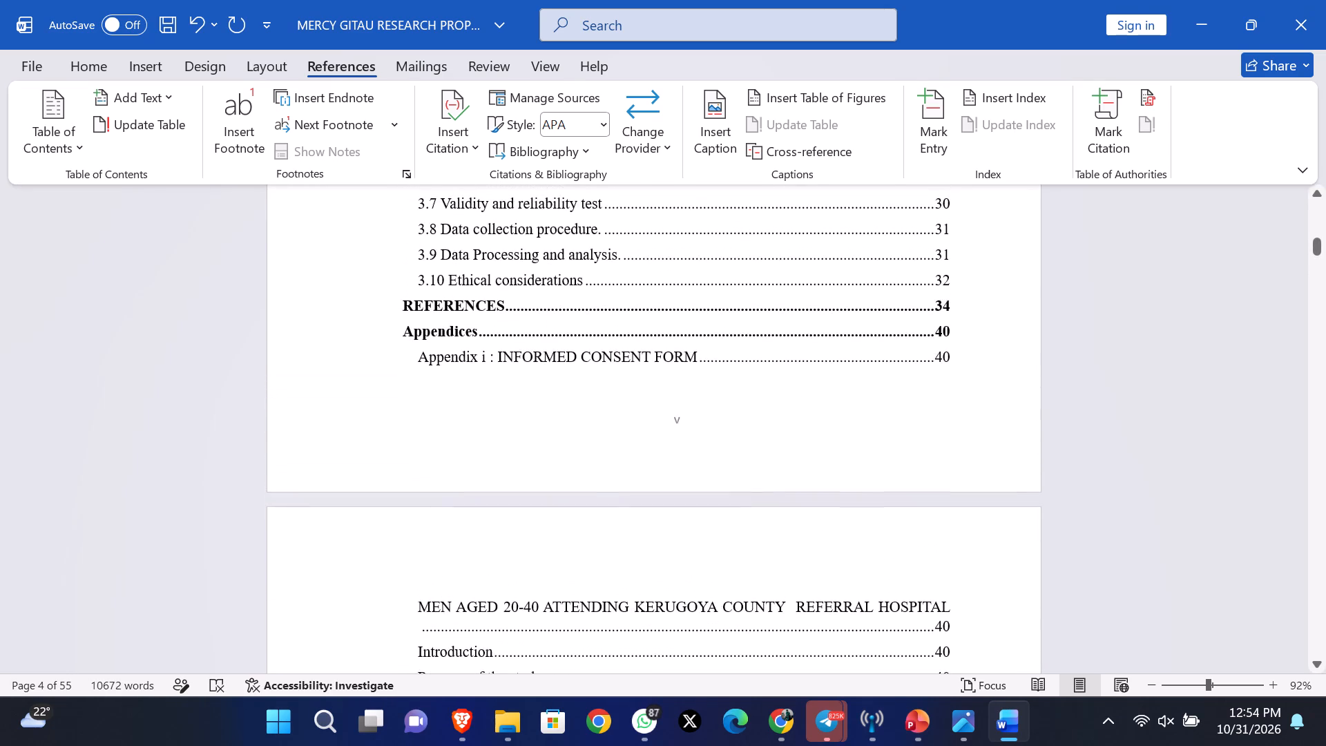
scroll(448, 258, up, 8)
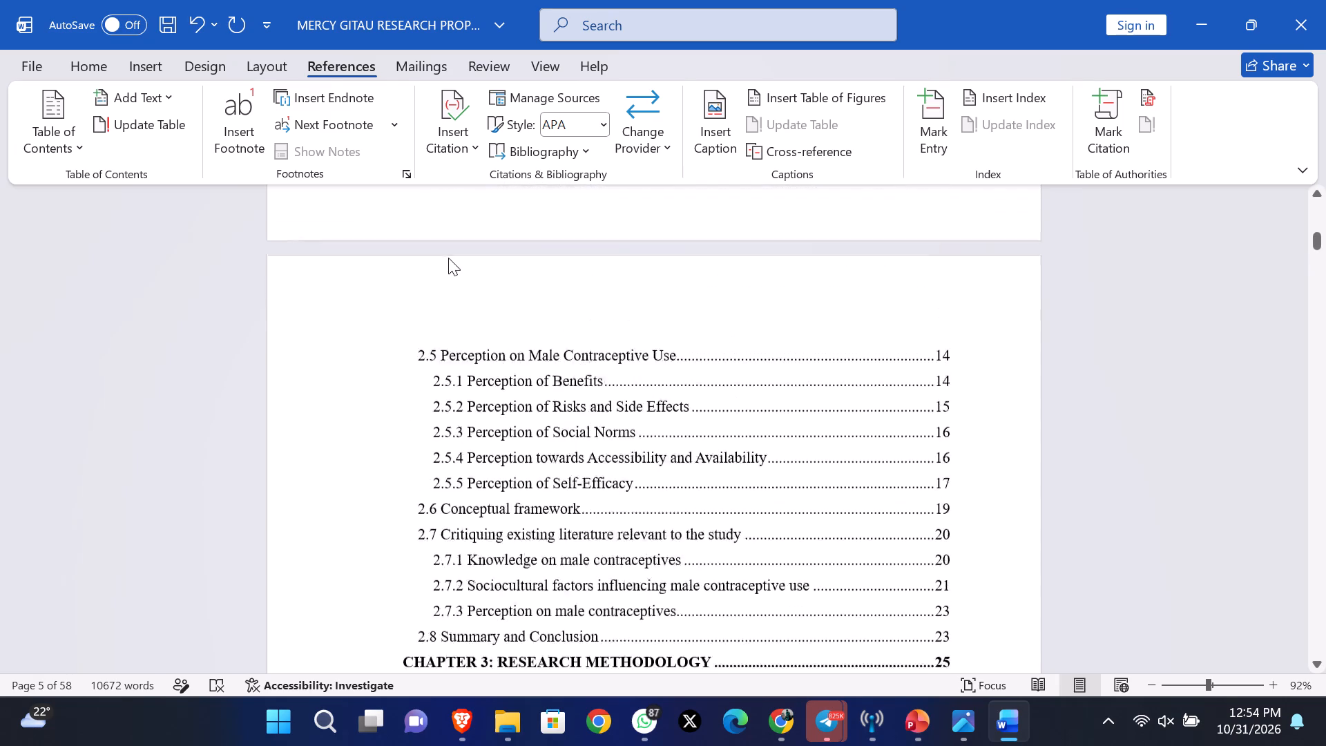
scroll(448, 258, up, 8)
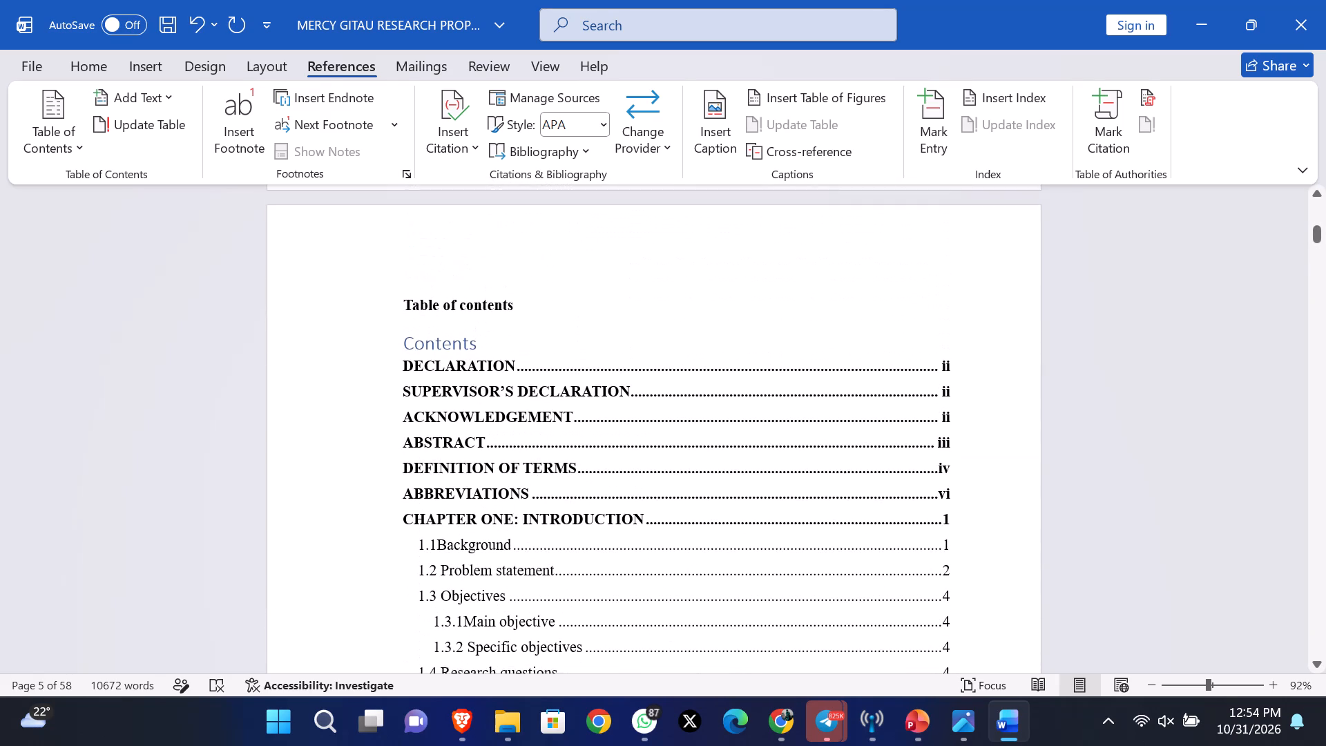
scroll(545, 306, down, 4)
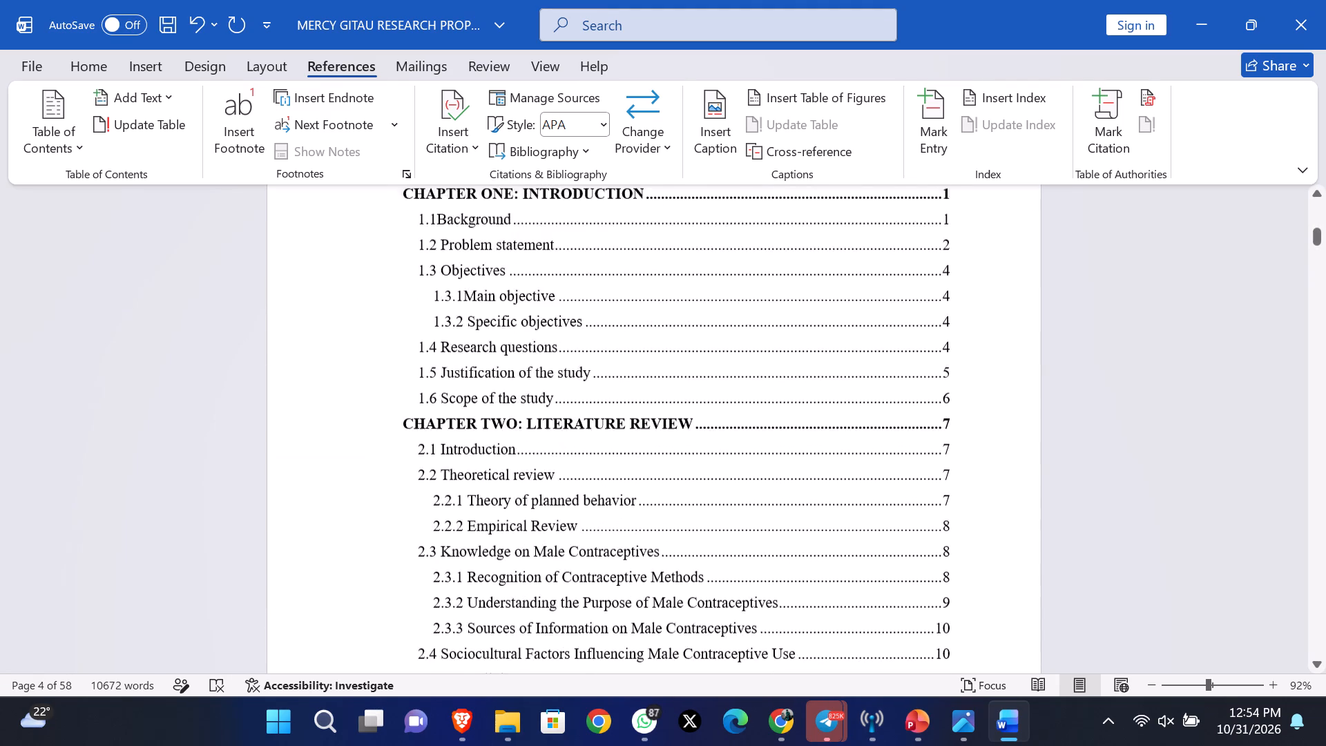
scroll(545, 306, down, 9)
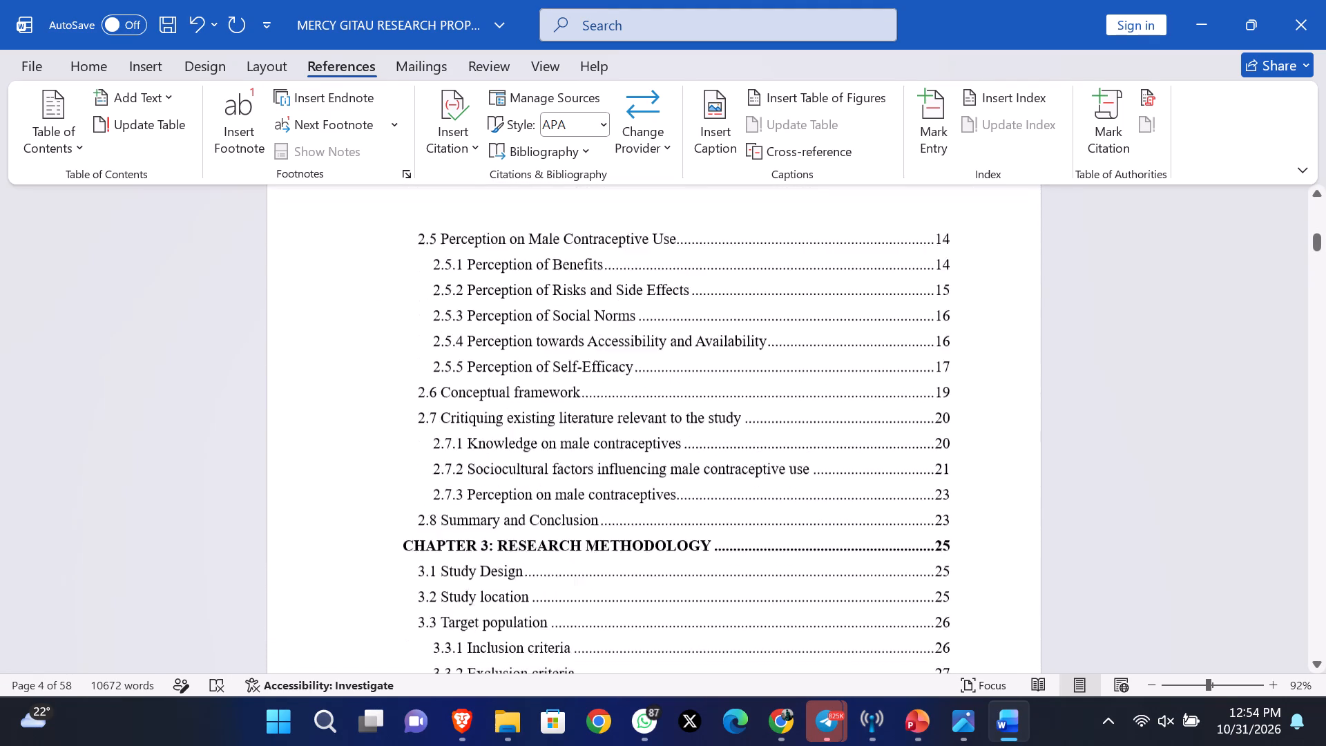
scroll(545, 306, down, 4)
scroll(578, 443, down, 3)
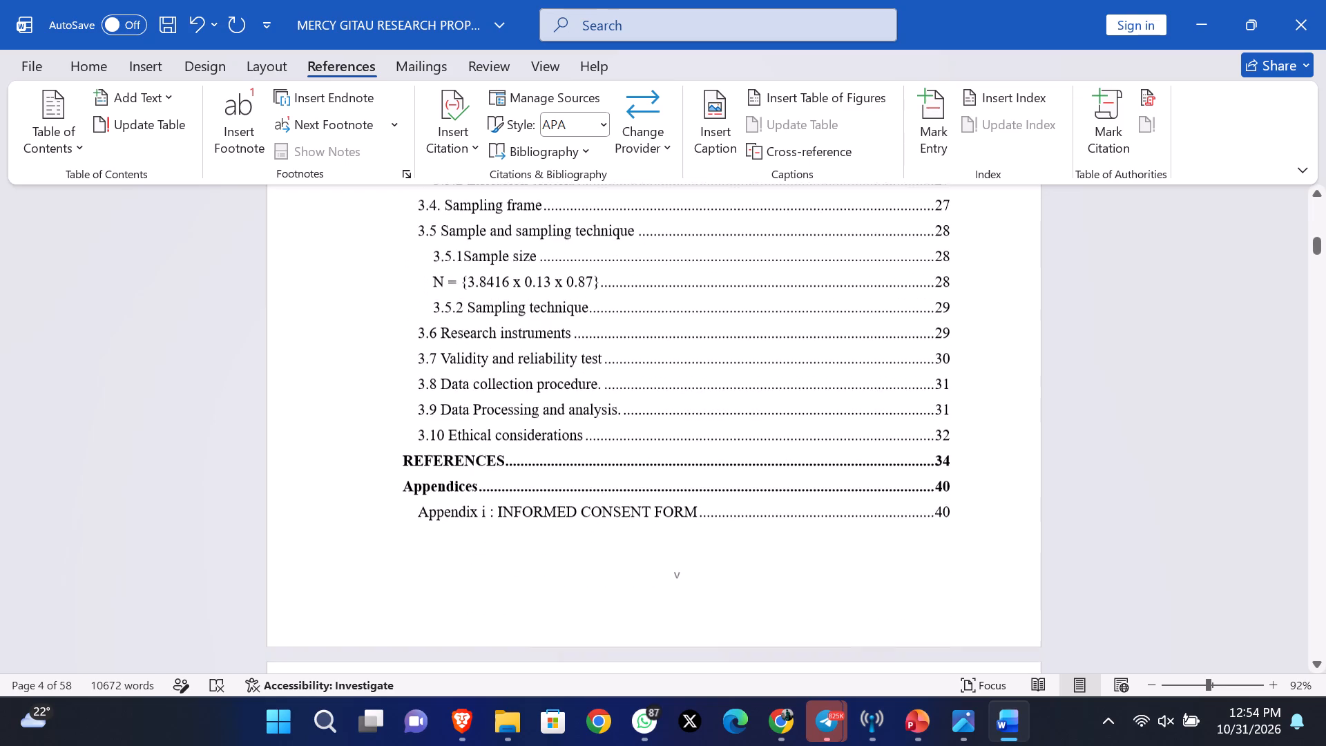
scroll(578, 443, down, 1)
scroll(578, 443, up, 1)
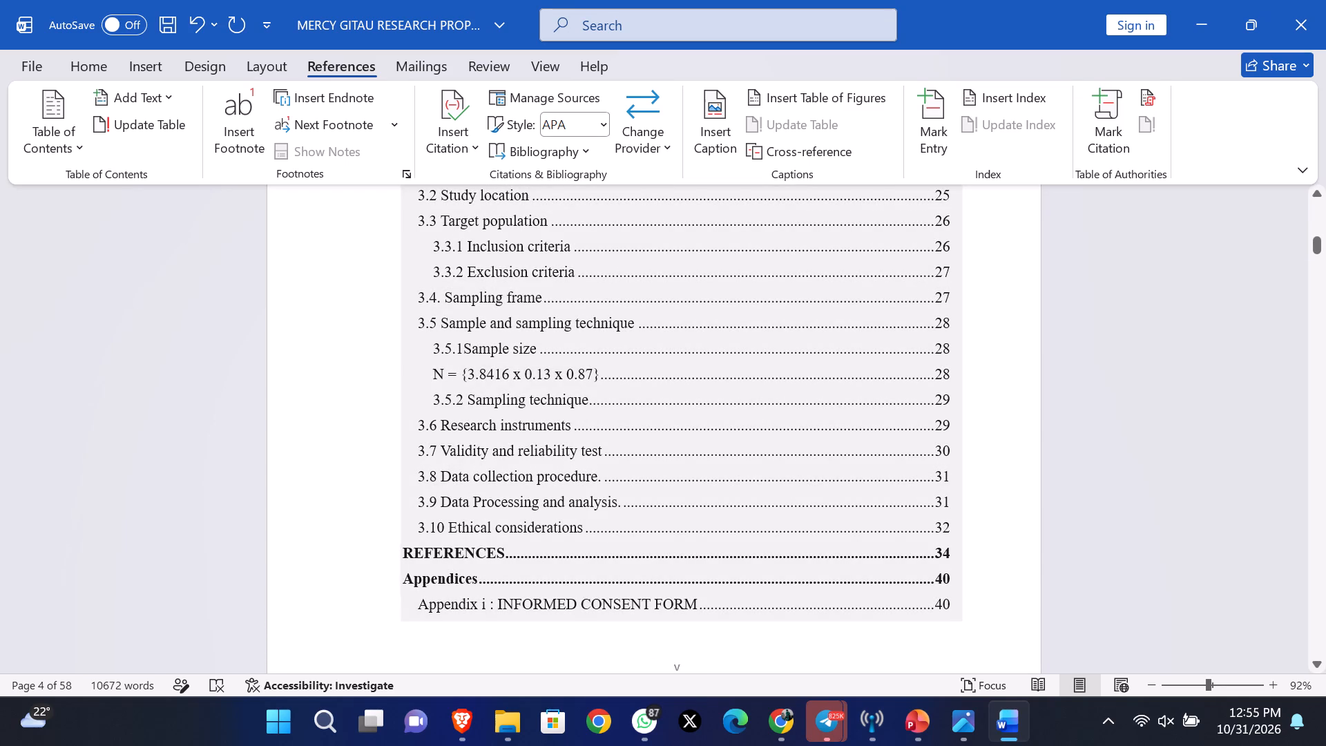
Delete the stray formula entry N = {3.8416 x 0.13 x 0.87} from the table of contents, between 3.5.1 and 3.5.2.
drag(433, 377, 769, 387)
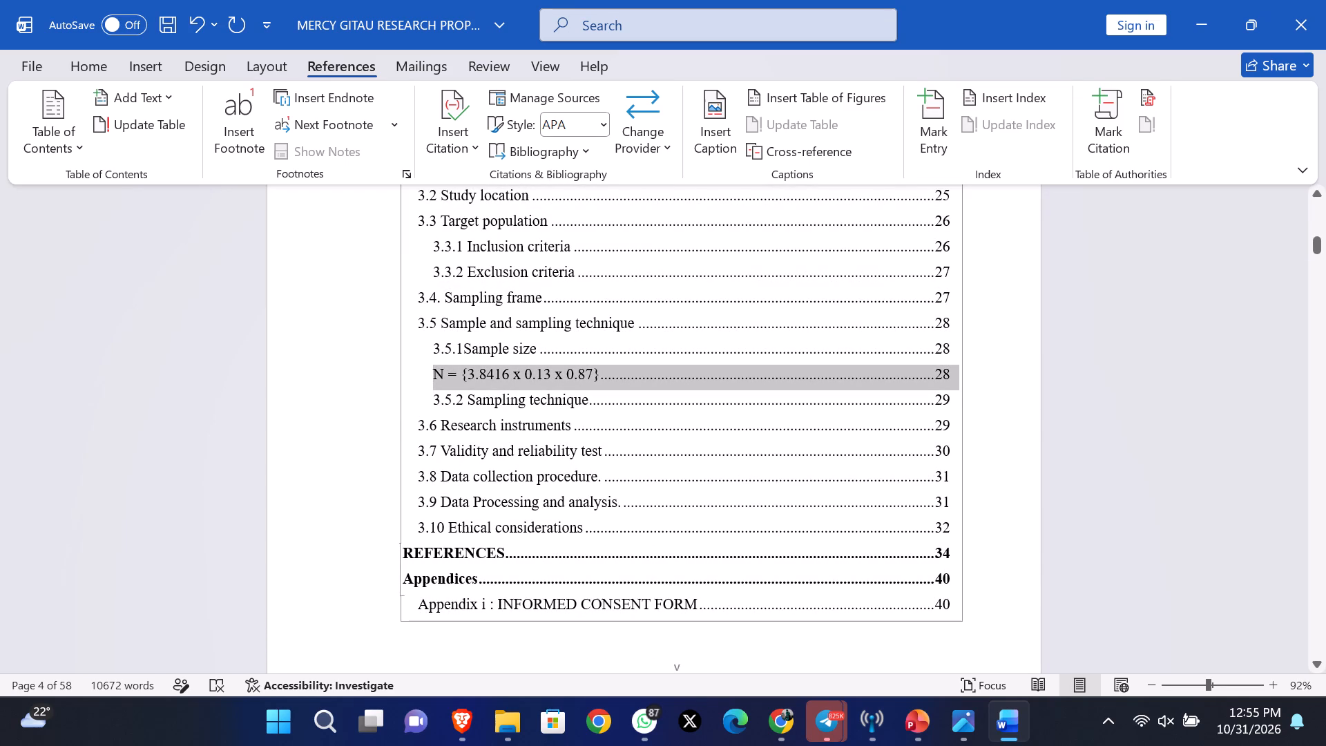
drag(769, 387, 780, 380)
key(BackSpace)
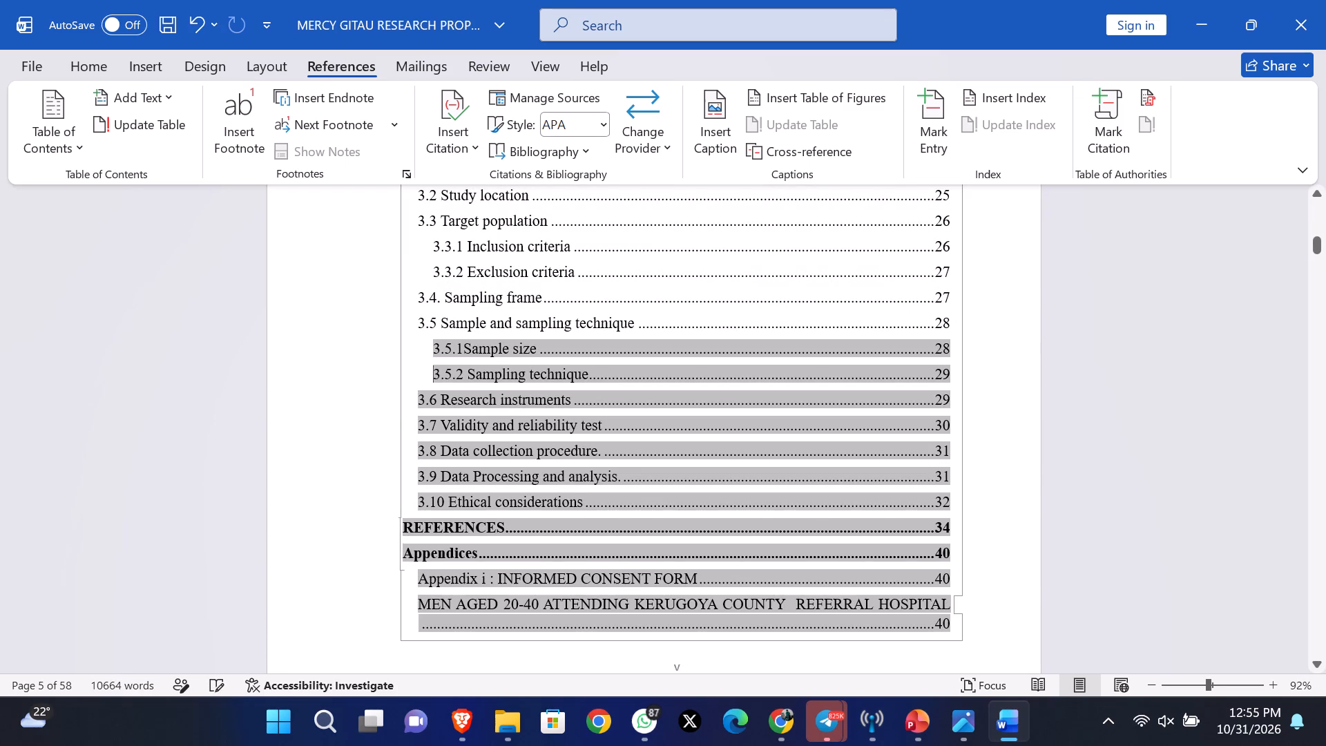
Delete the MEN AGED 20-40 ATTENDING KERUGOYA COUNTY REFERRAL HOSPITAL, Introduction and Purpose of the study entries below Appendix i in the table of contents.
scroll(708, 548, down, 2)
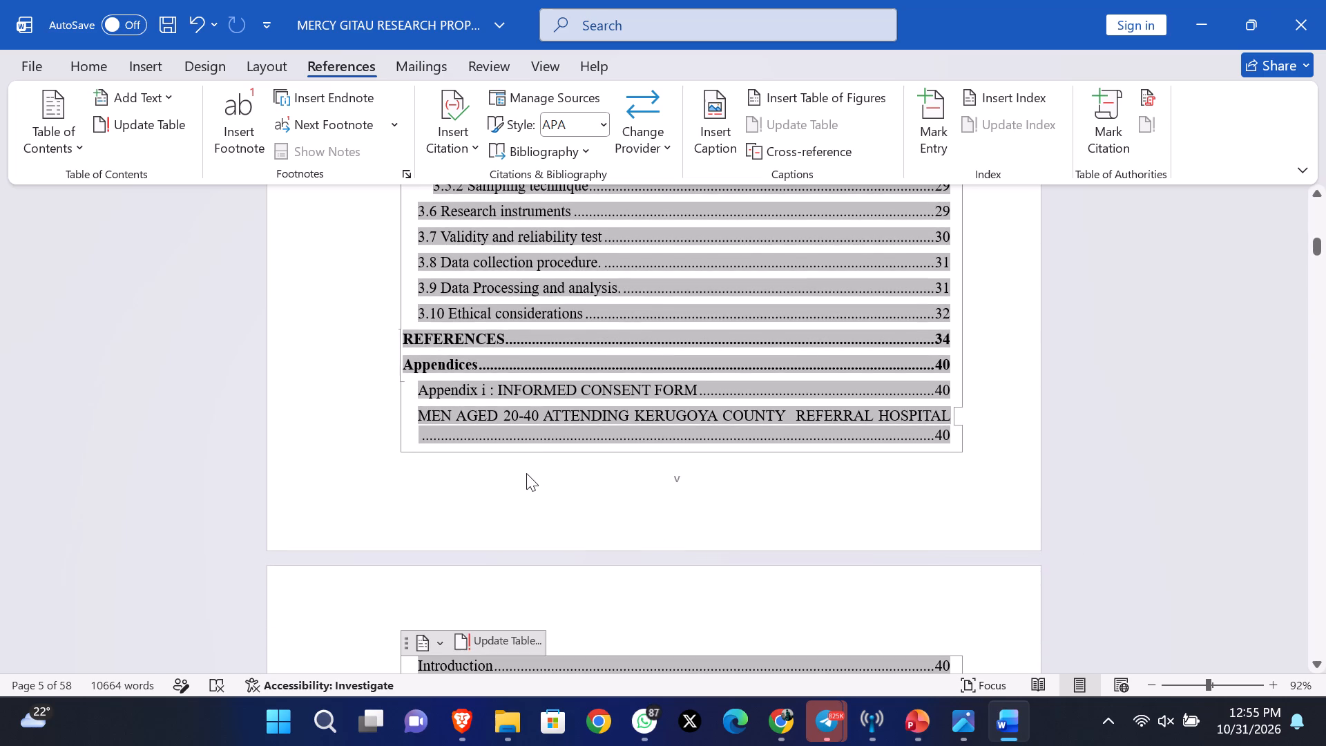
drag(416, 415, 745, 450)
key(BackSpace)
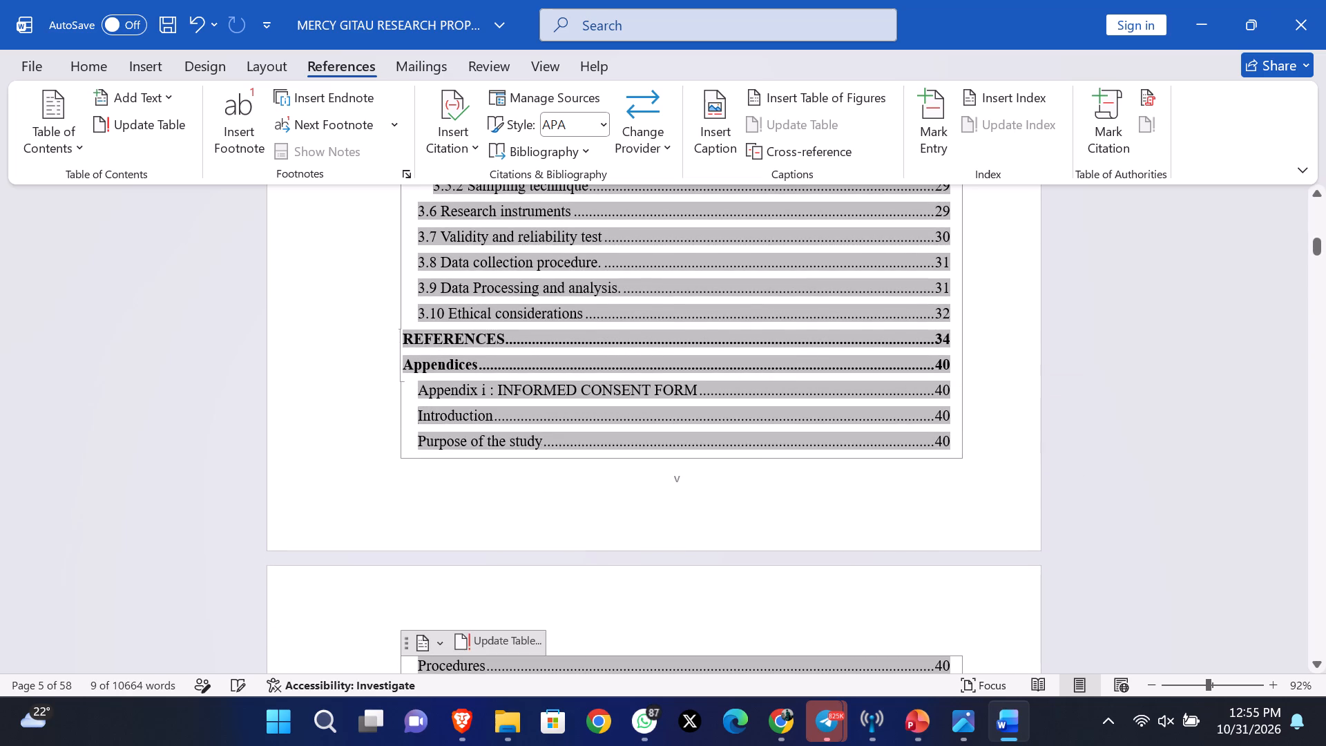
scroll(745, 450, down, 2)
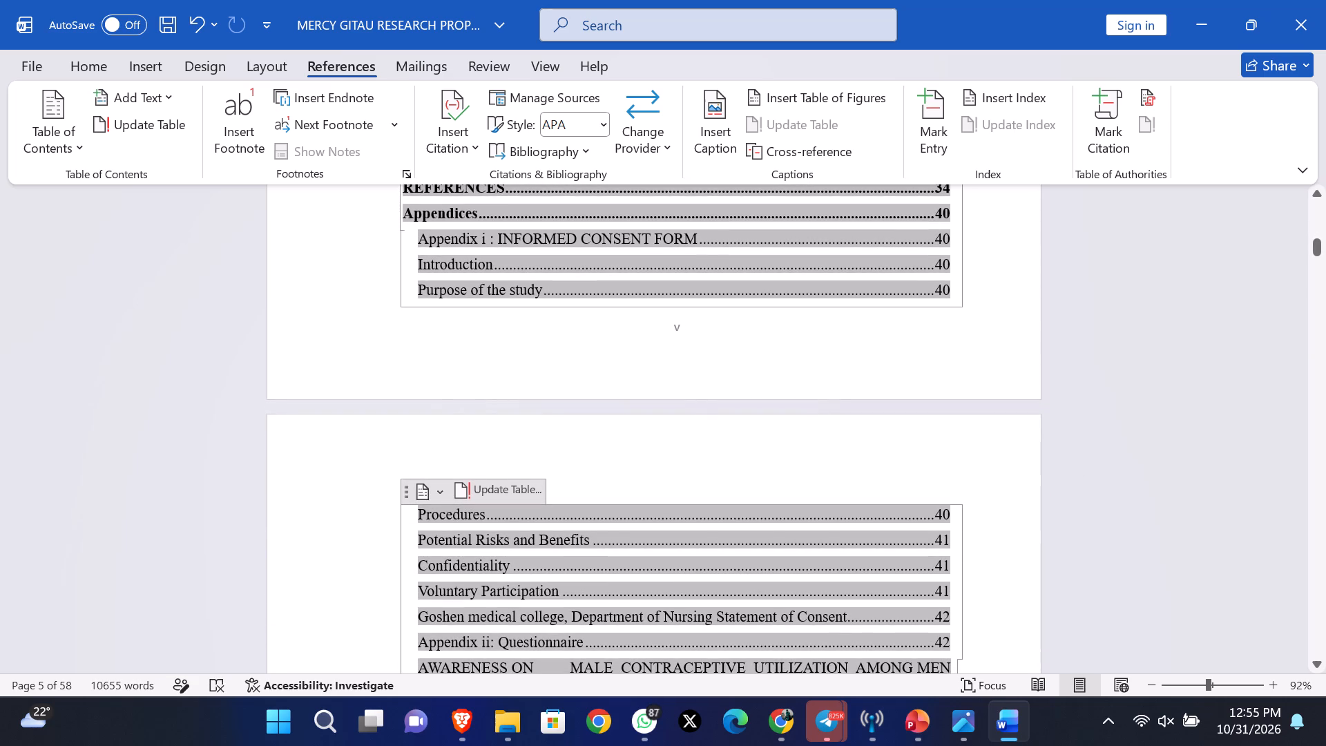
drag(416, 264, 604, 364)
key(BackSpace)
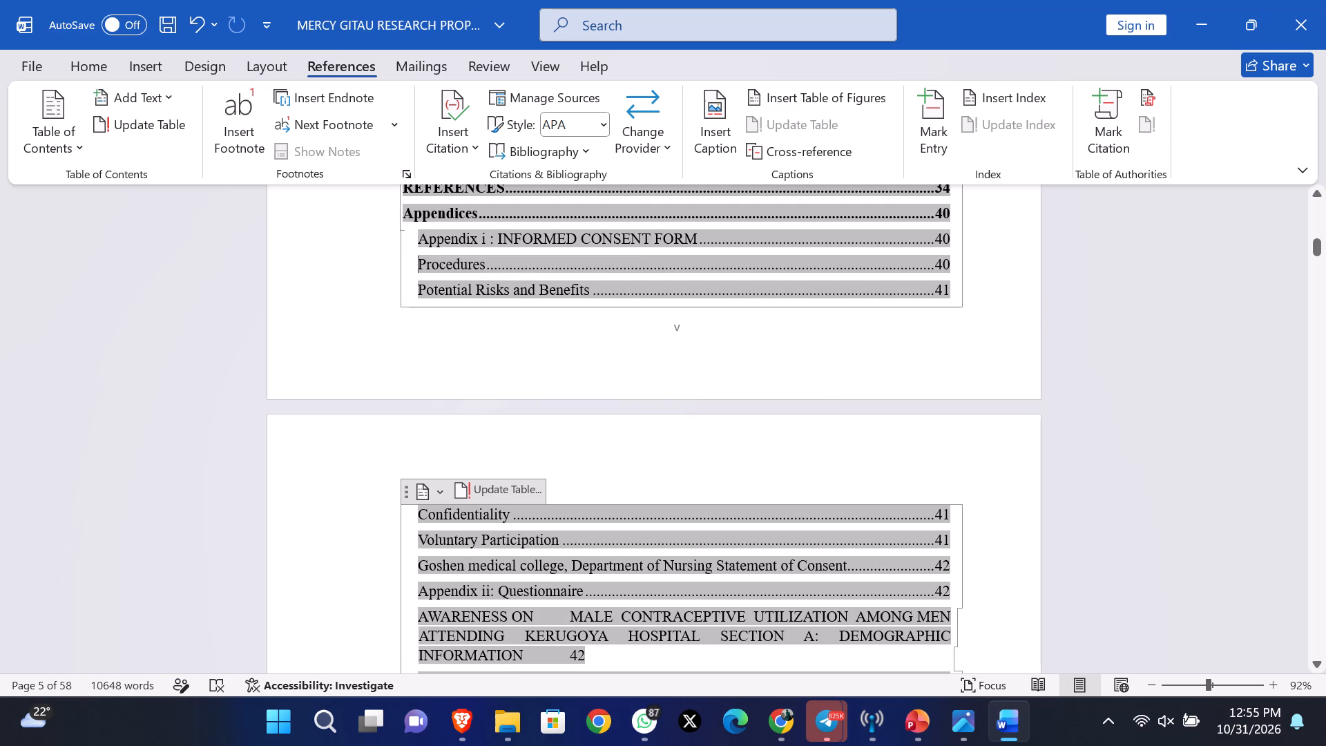
Examine the remaining consent form, questionnaire and appendix entries through the end of the table of contents.
scroll(648, 595, down, 3)
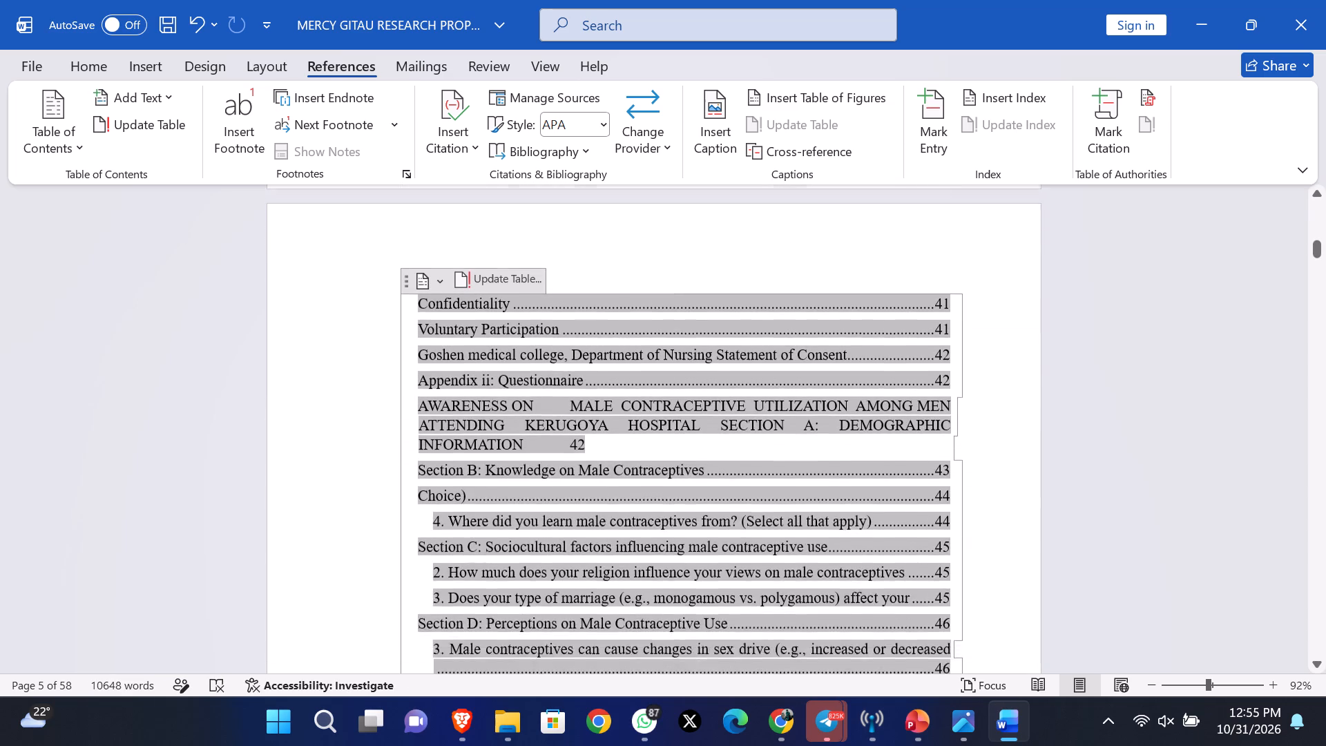
scroll(648, 595, down, 3)
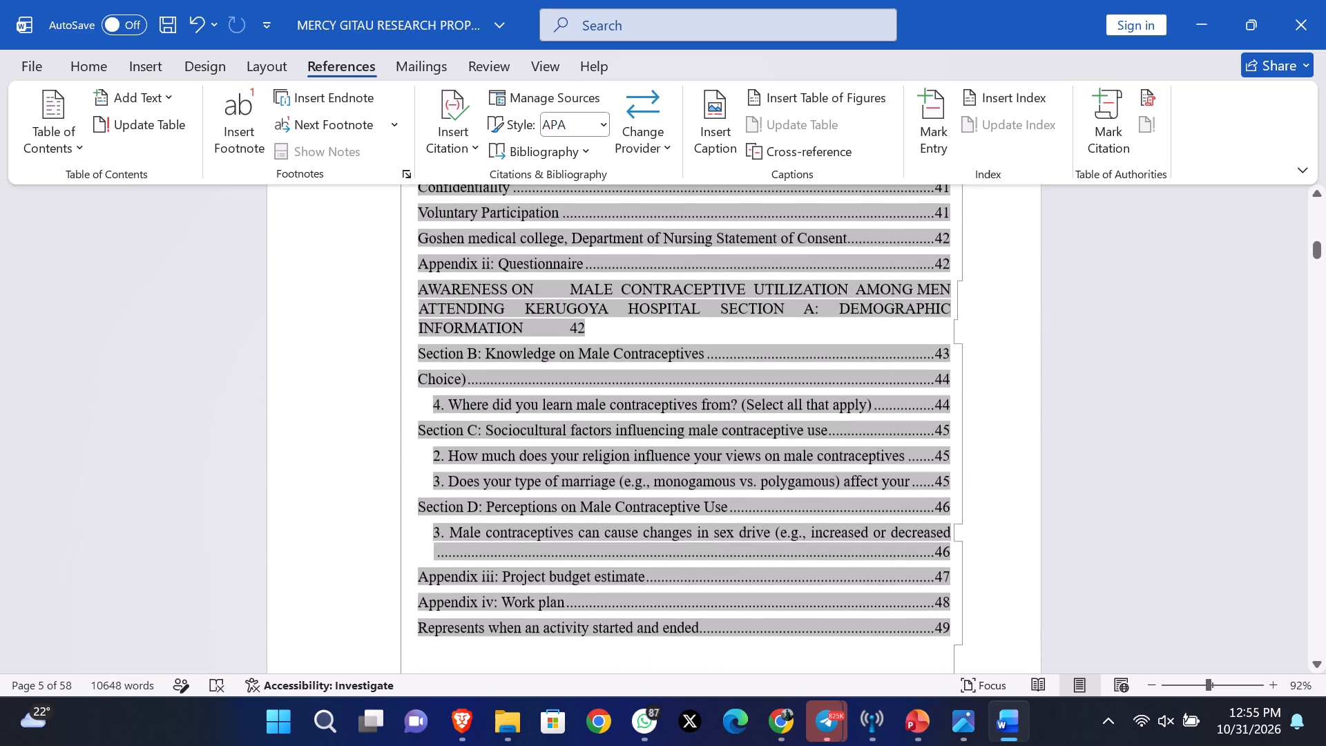
scroll(648, 595, down, 2)
Delete the consent form entries from Procedures through Goshen medical college, Department of Nursing Statement of Consent, keeping Appendix ii in the table of contents.
scroll(648, 595, up, 1)
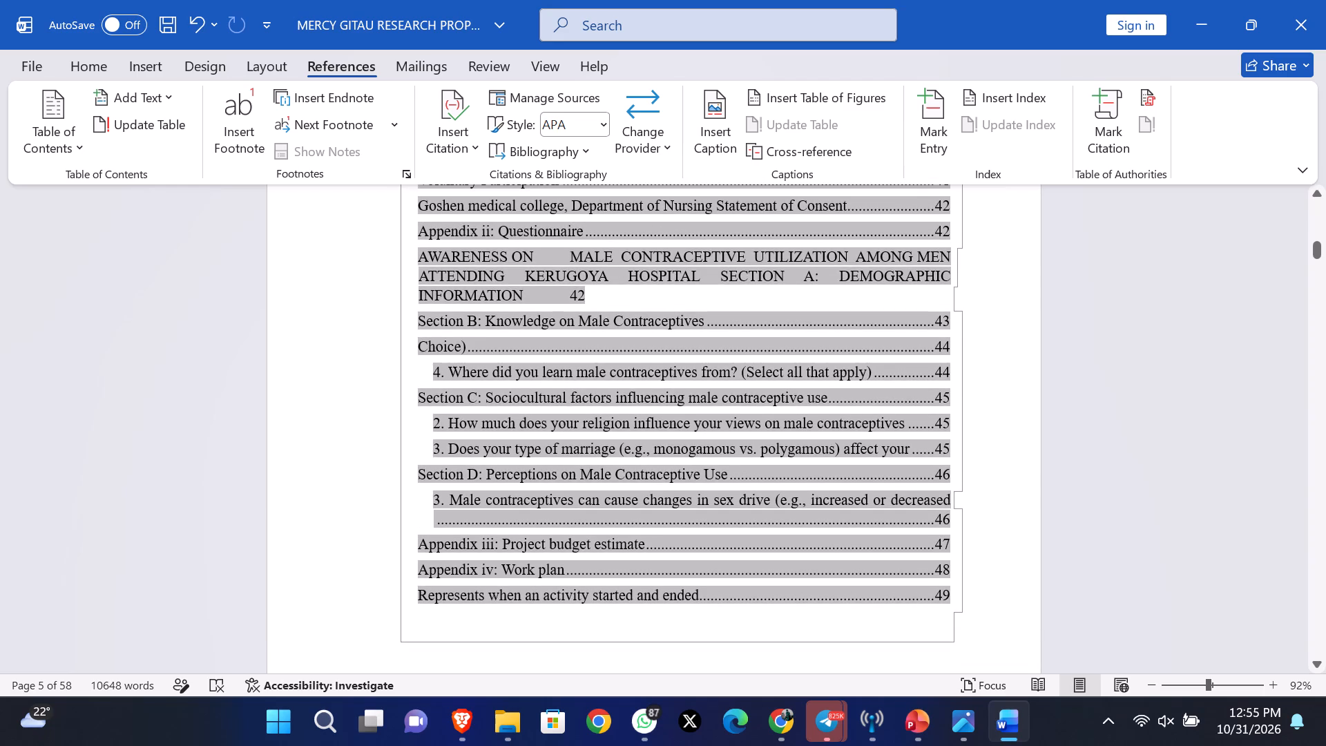
scroll(648, 595, up, 3)
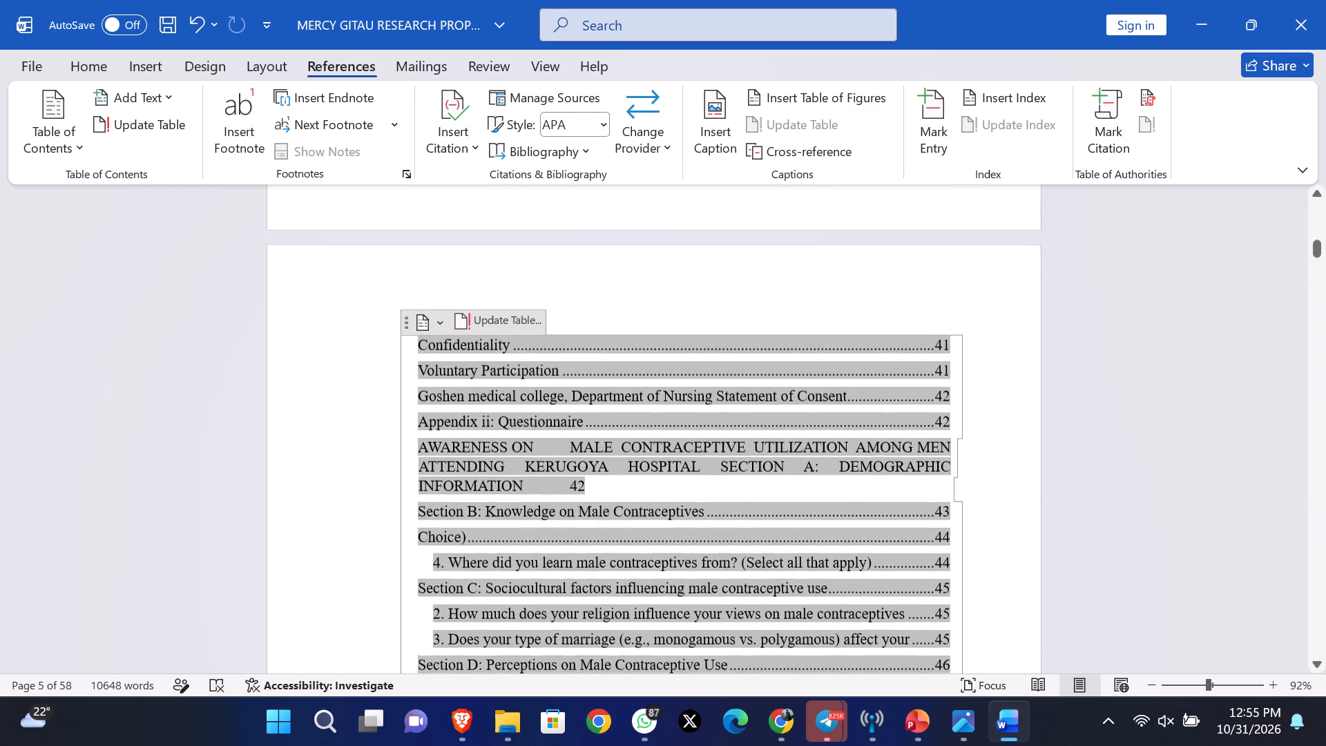
scroll(648, 595, up, 1)
drag(954, 448, 647, 412)
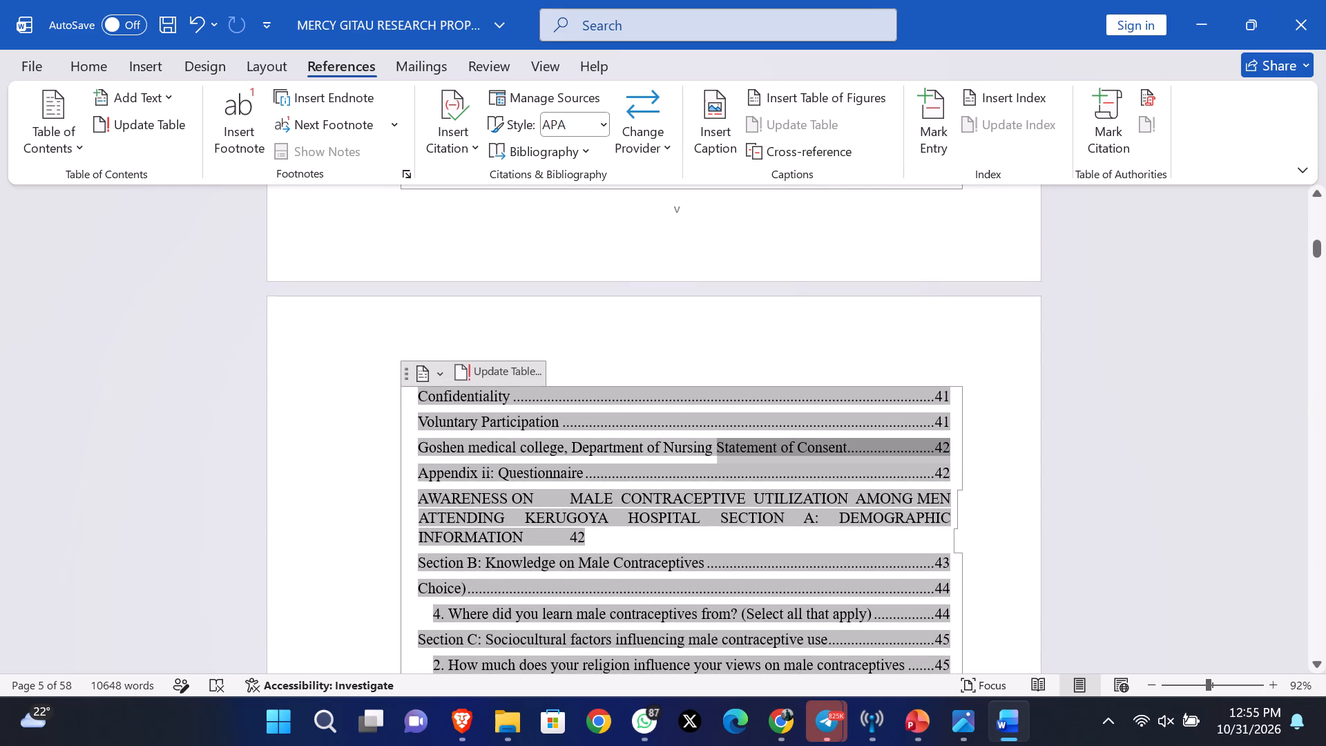
drag(647, 412, 544, 234)
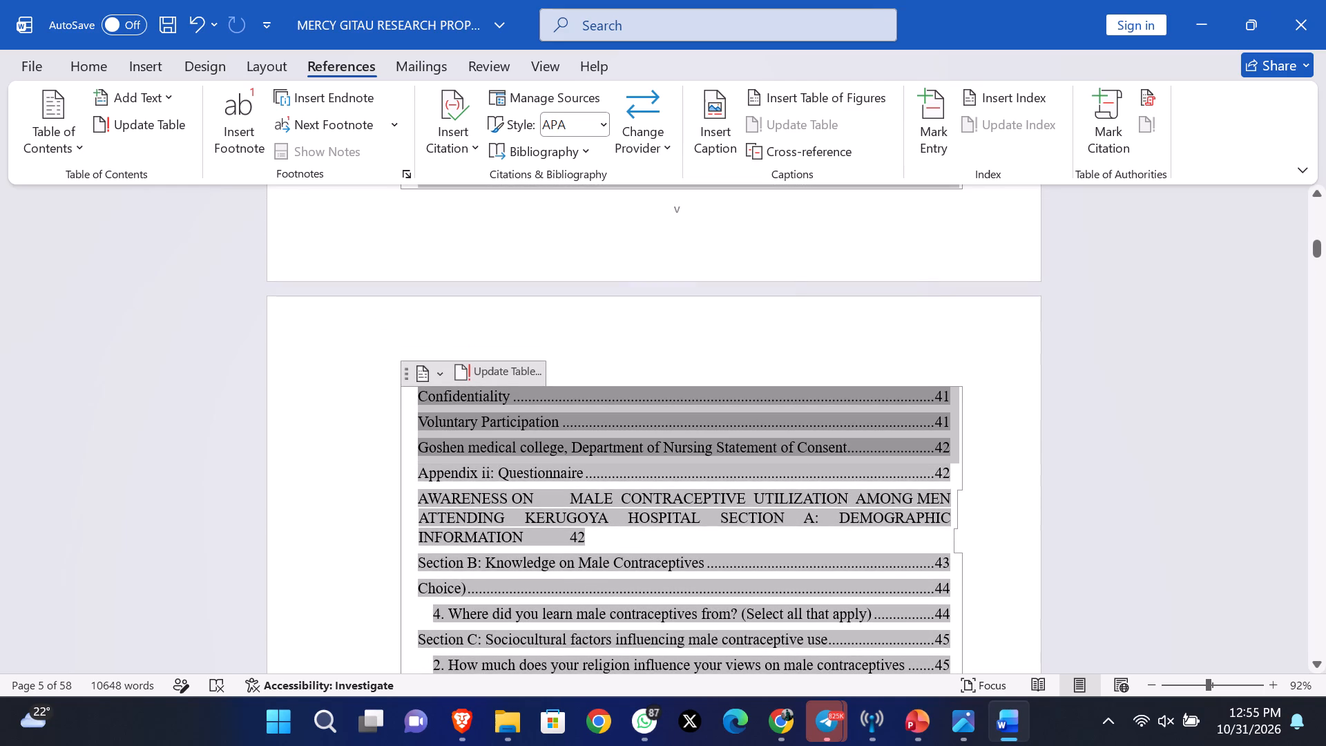
drag(544, 234, 512, 389)
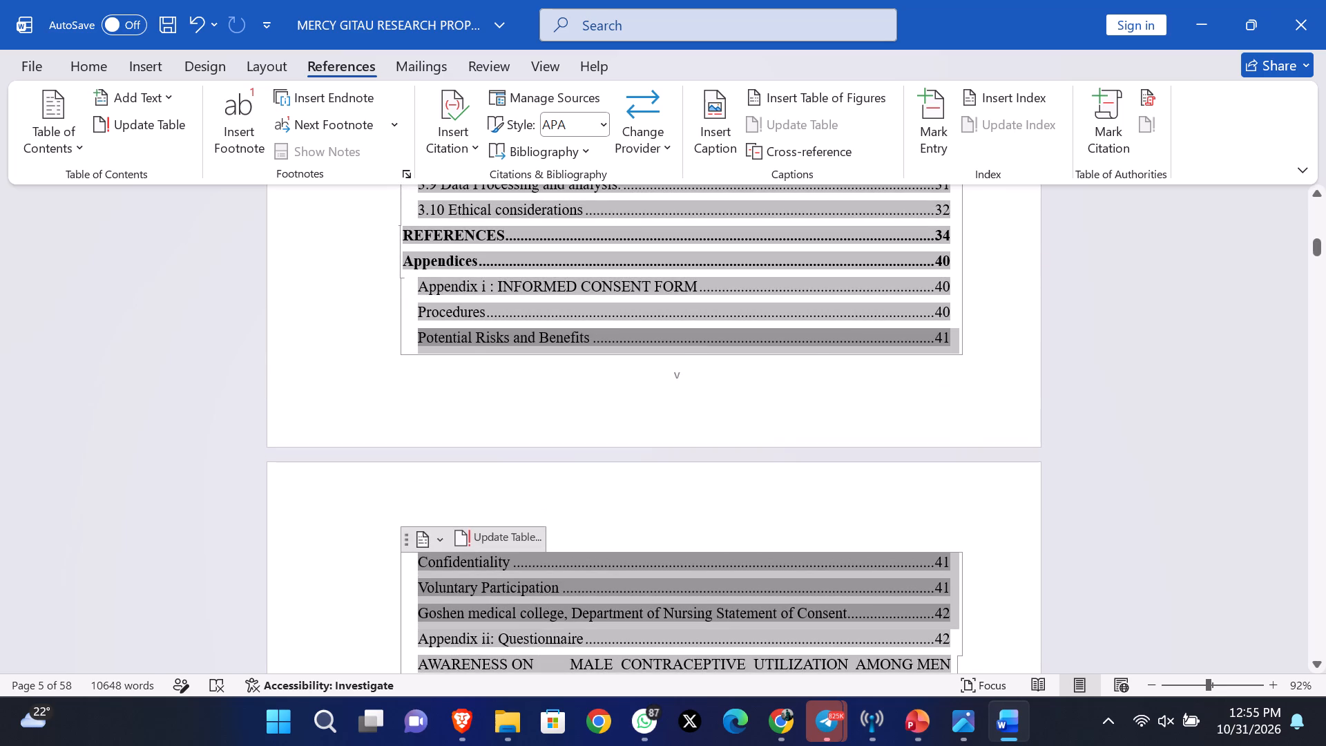
drag(512, 389, 505, 320)
key(BackSpace)
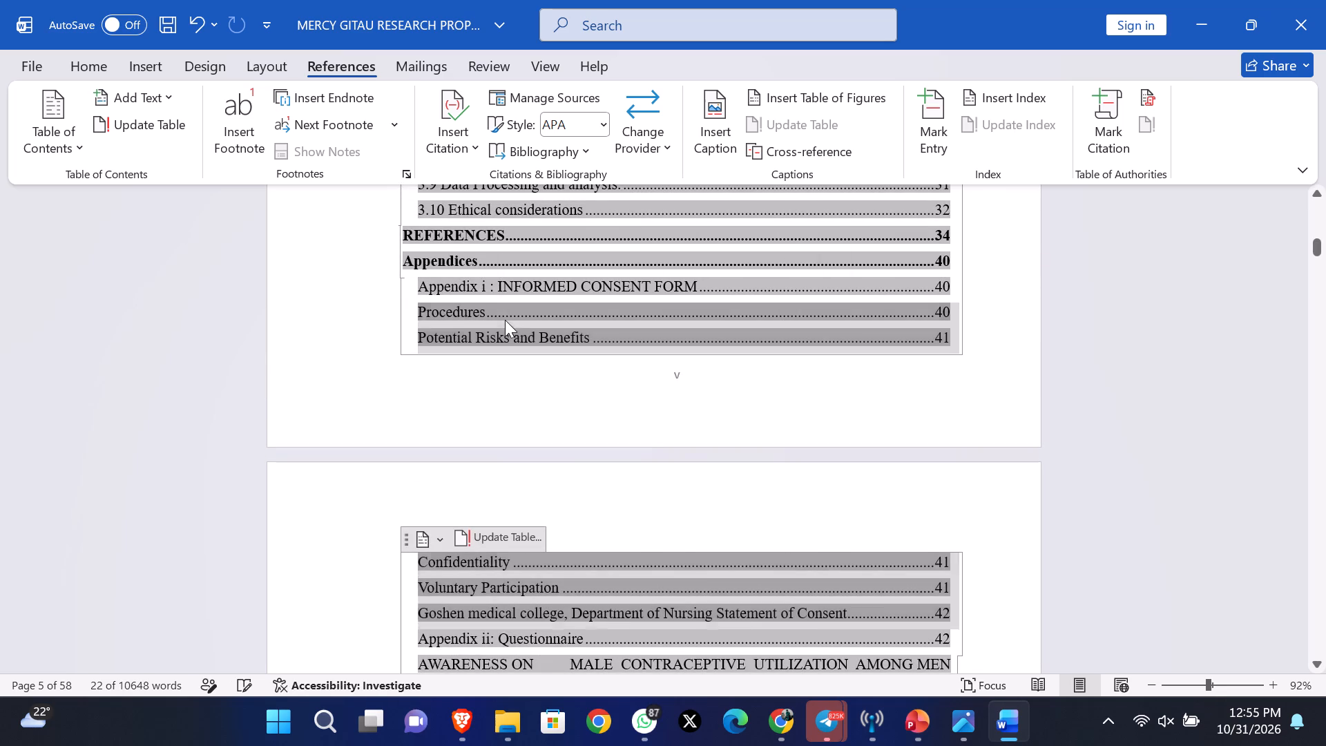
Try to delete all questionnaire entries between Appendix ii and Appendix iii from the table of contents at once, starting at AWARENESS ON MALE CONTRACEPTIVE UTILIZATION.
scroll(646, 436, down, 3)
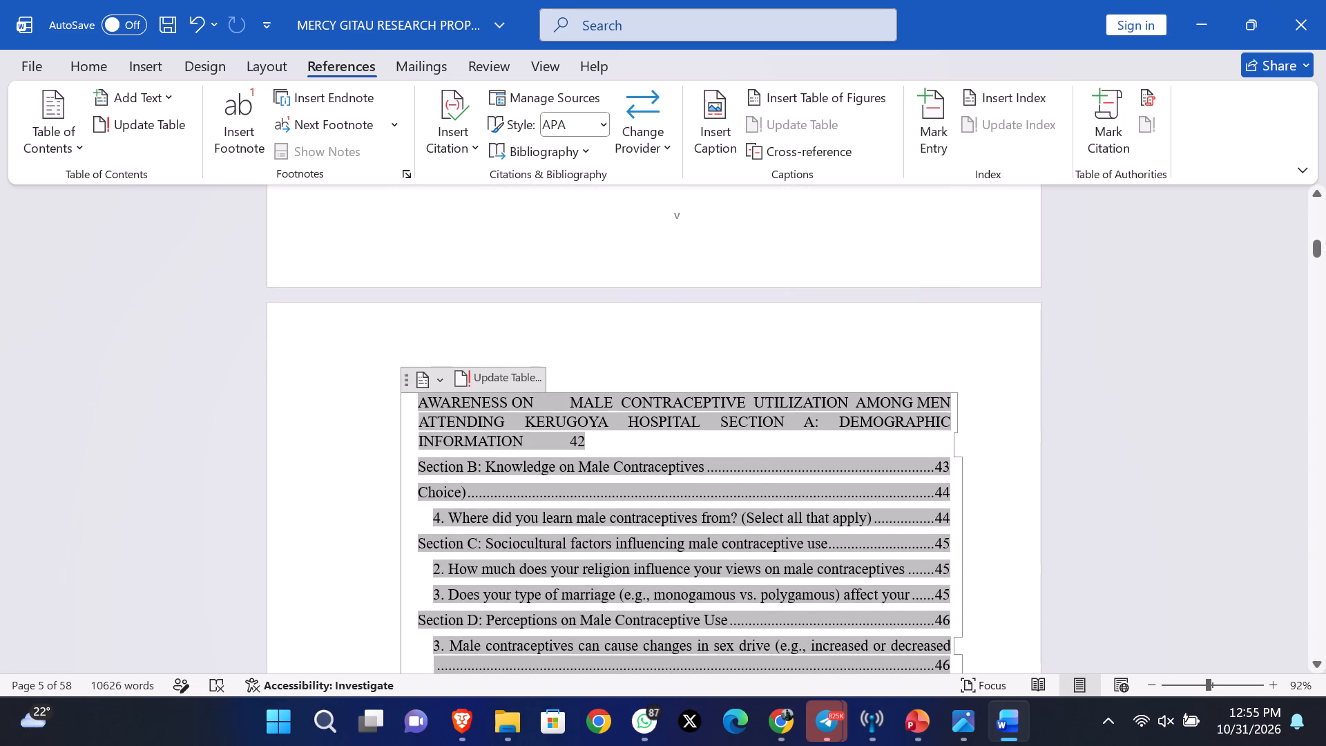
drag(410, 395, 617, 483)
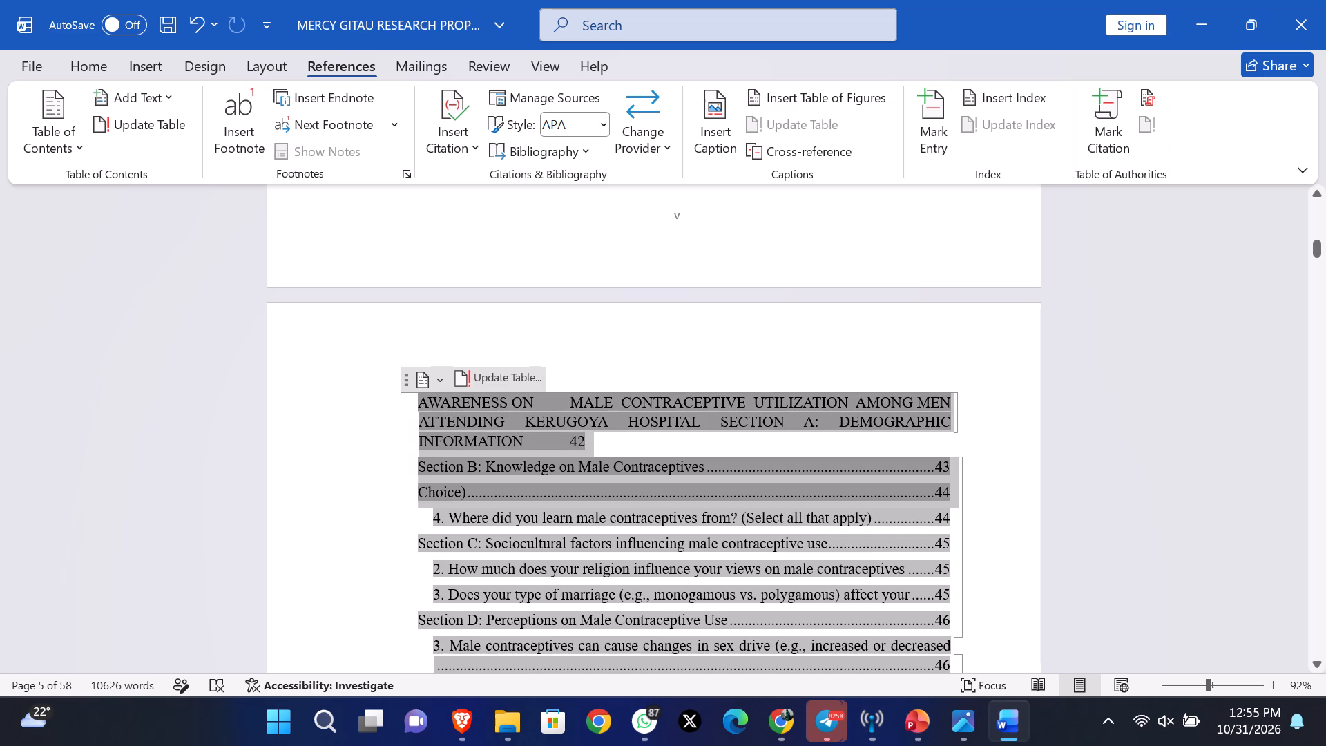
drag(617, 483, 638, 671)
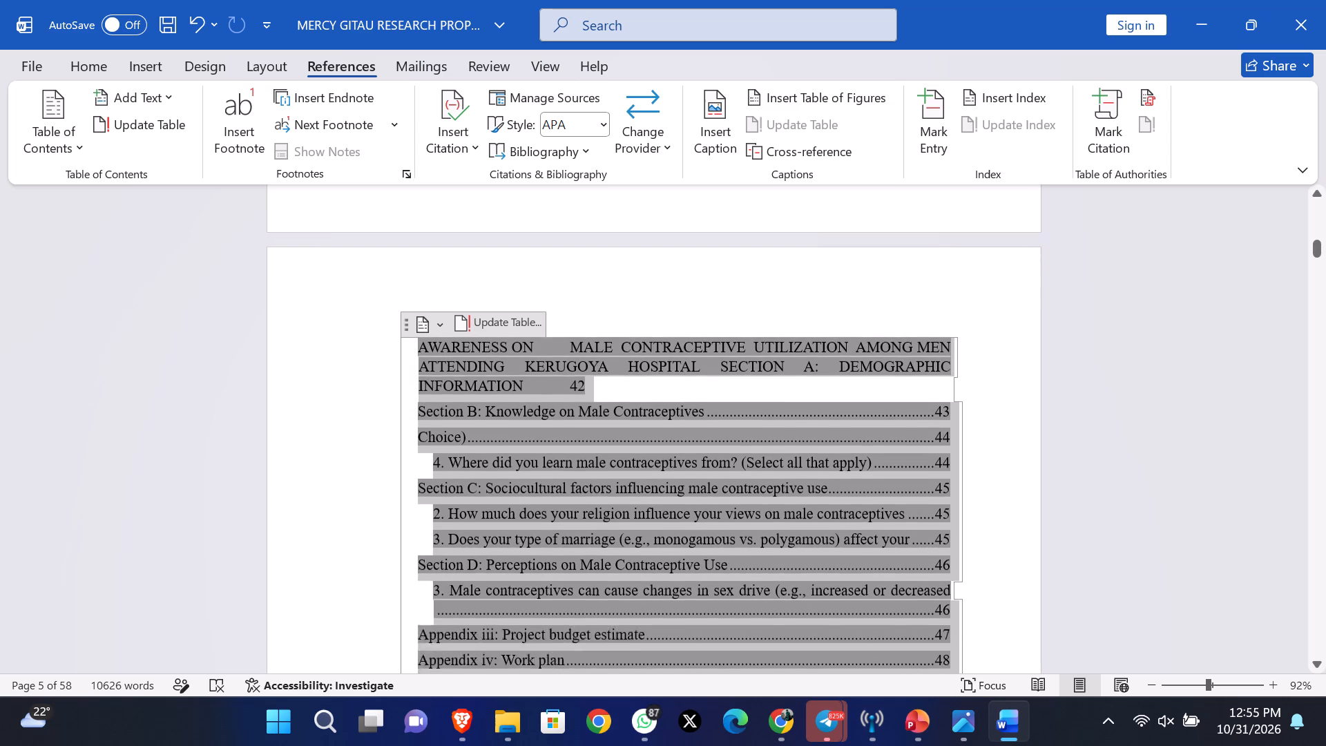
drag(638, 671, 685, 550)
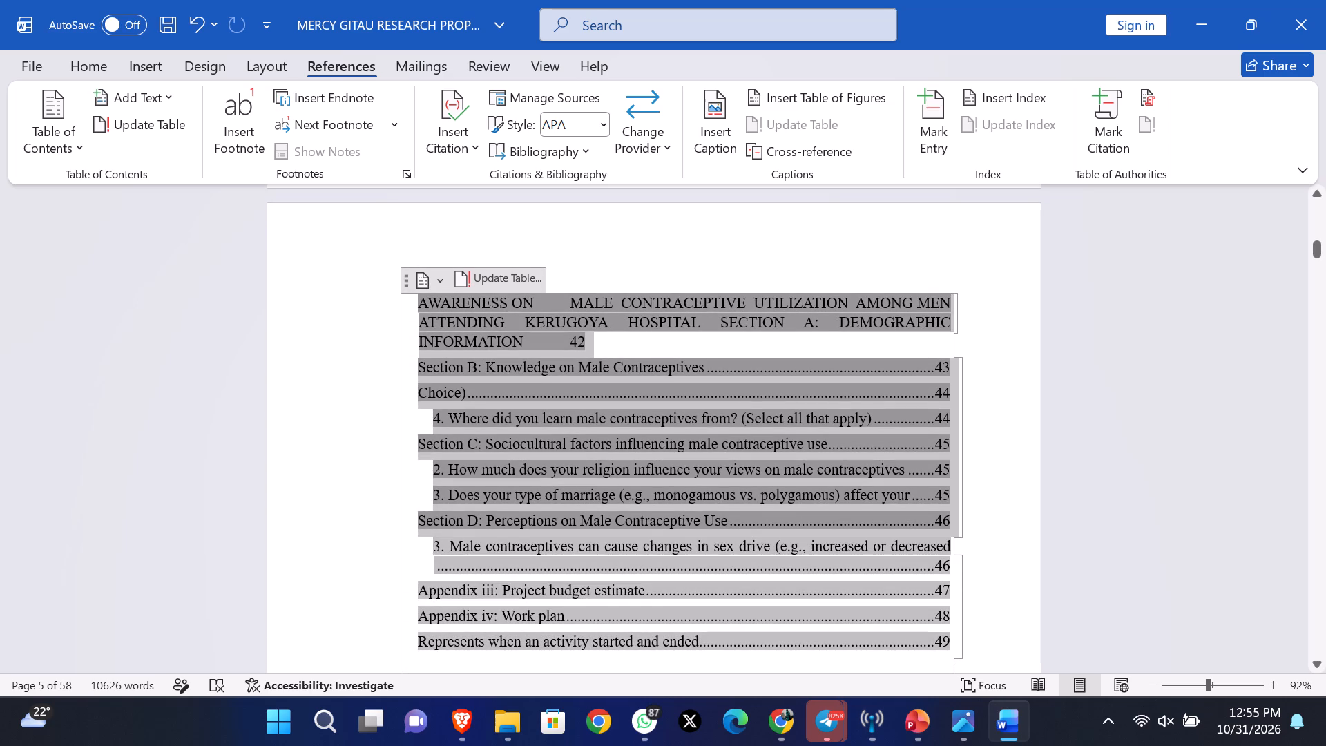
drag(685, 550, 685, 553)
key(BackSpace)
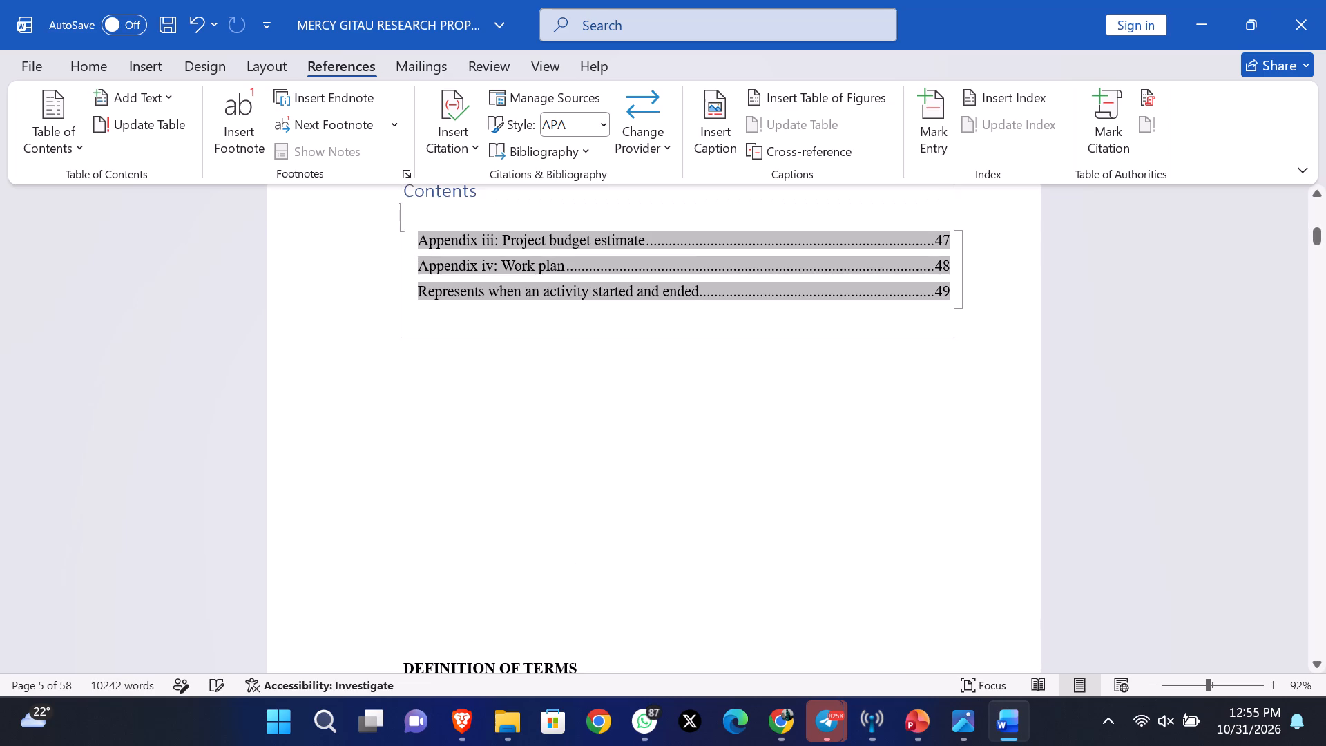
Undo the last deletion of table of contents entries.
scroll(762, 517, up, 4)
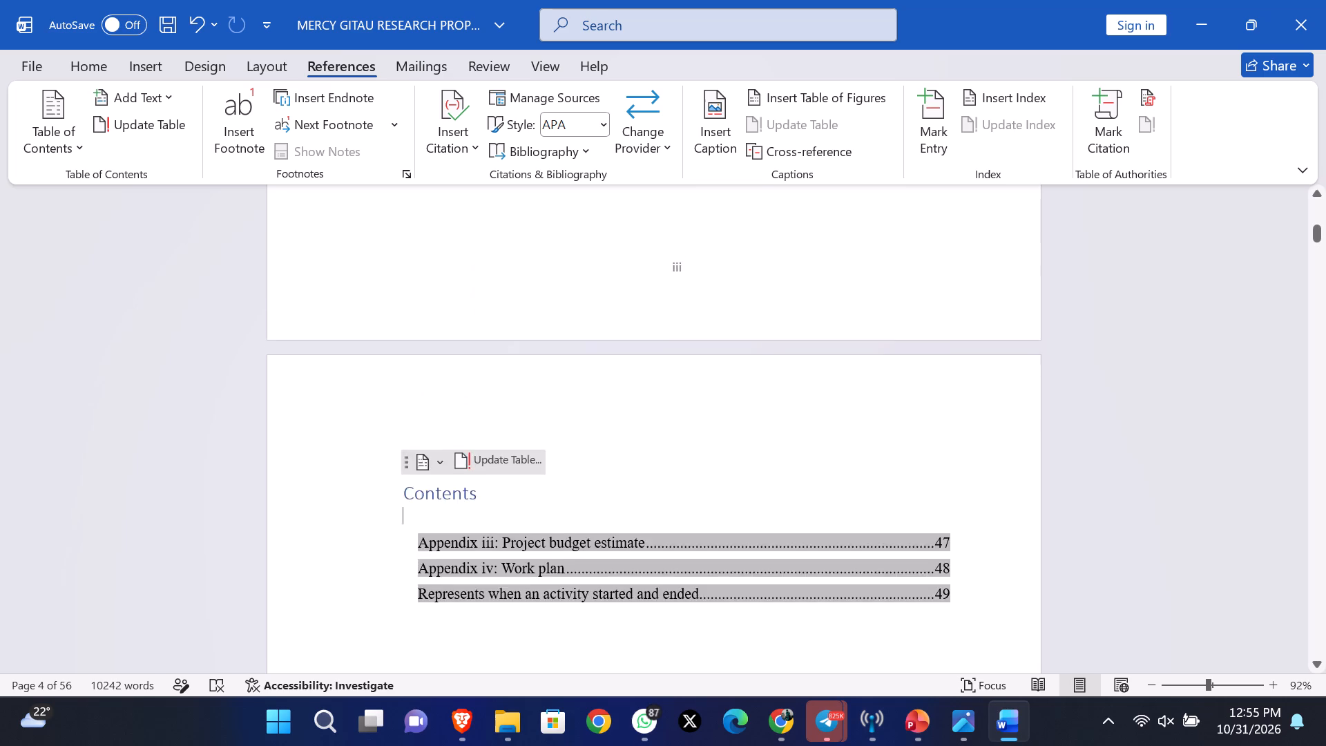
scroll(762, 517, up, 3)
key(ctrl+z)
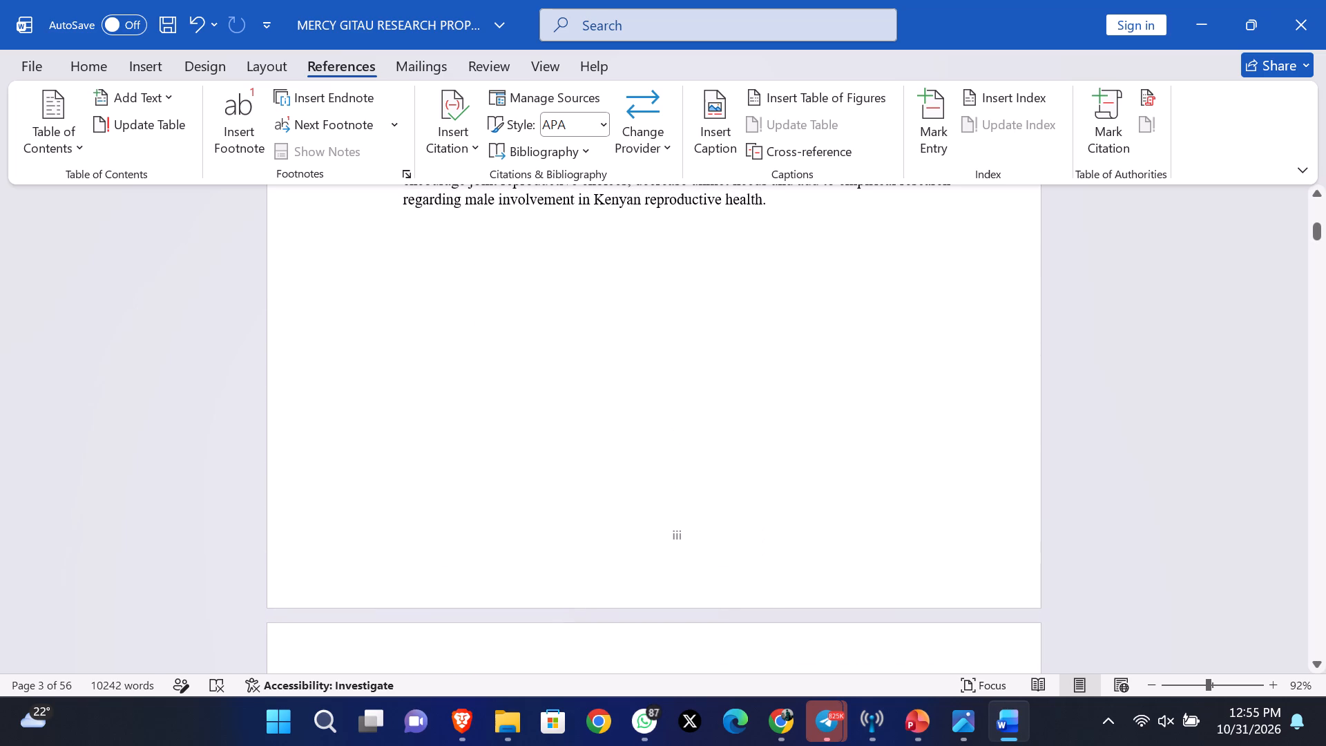
Delete only the AWARENESS ON MALE CONTRACEPTIVE UTILIZATION, Section B: Knowledge on Male Contraceptives and Choice) entries below Appendix ii in the table of contents.
scroll(834, 512, down, 10)
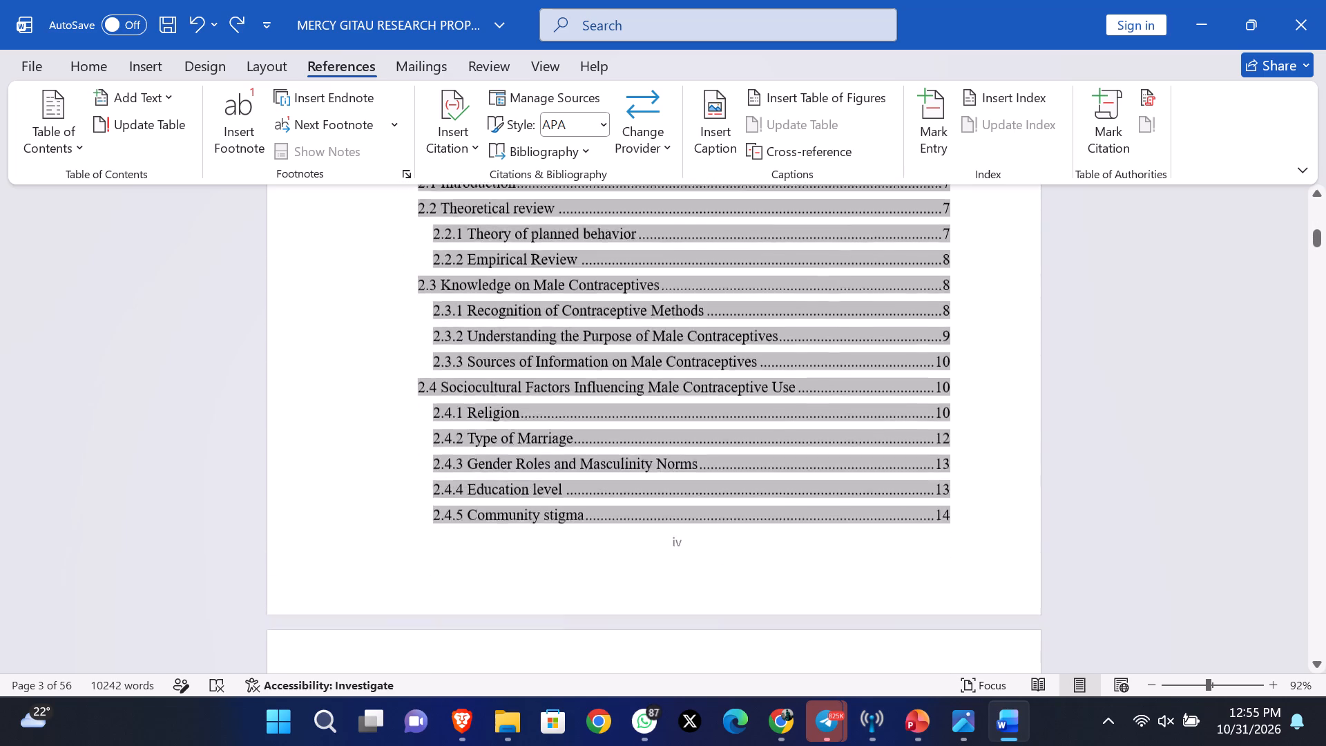
scroll(834, 512, down, 7)
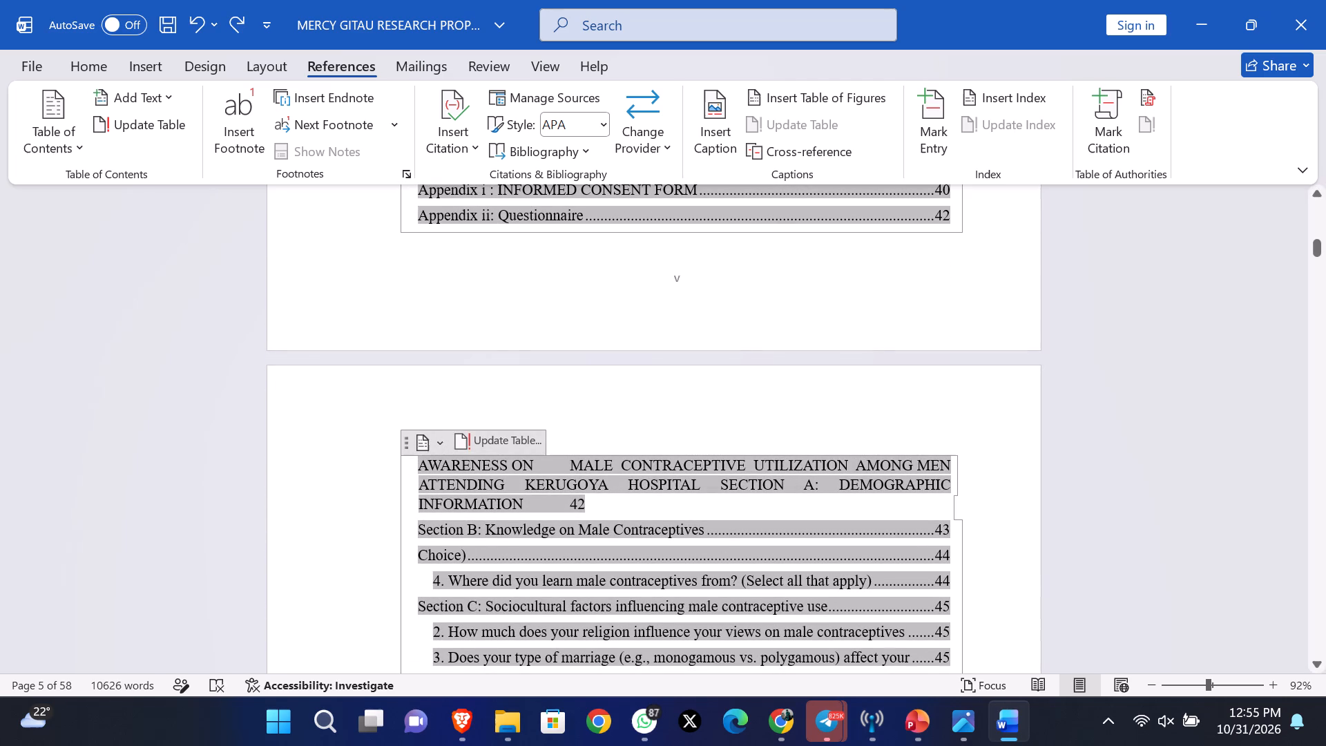
drag(422, 467, 535, 512)
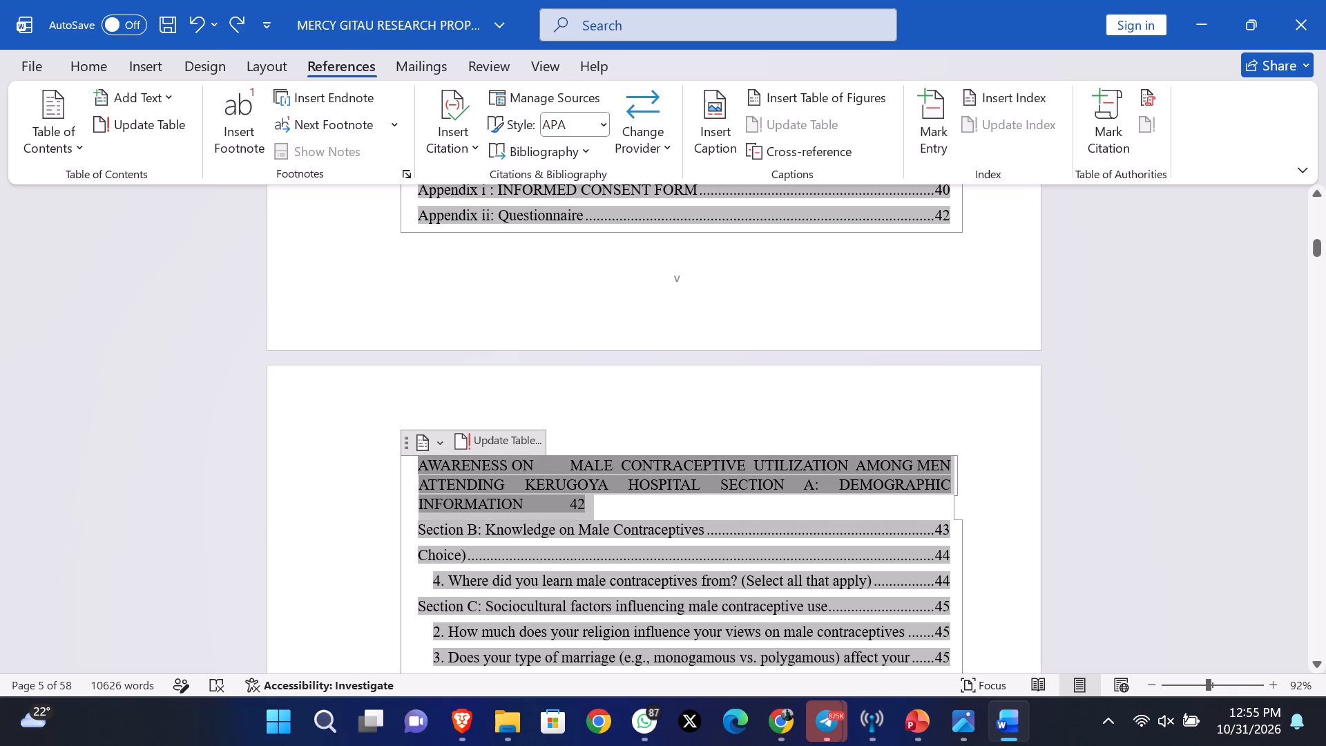
drag(535, 512, 611, 553)
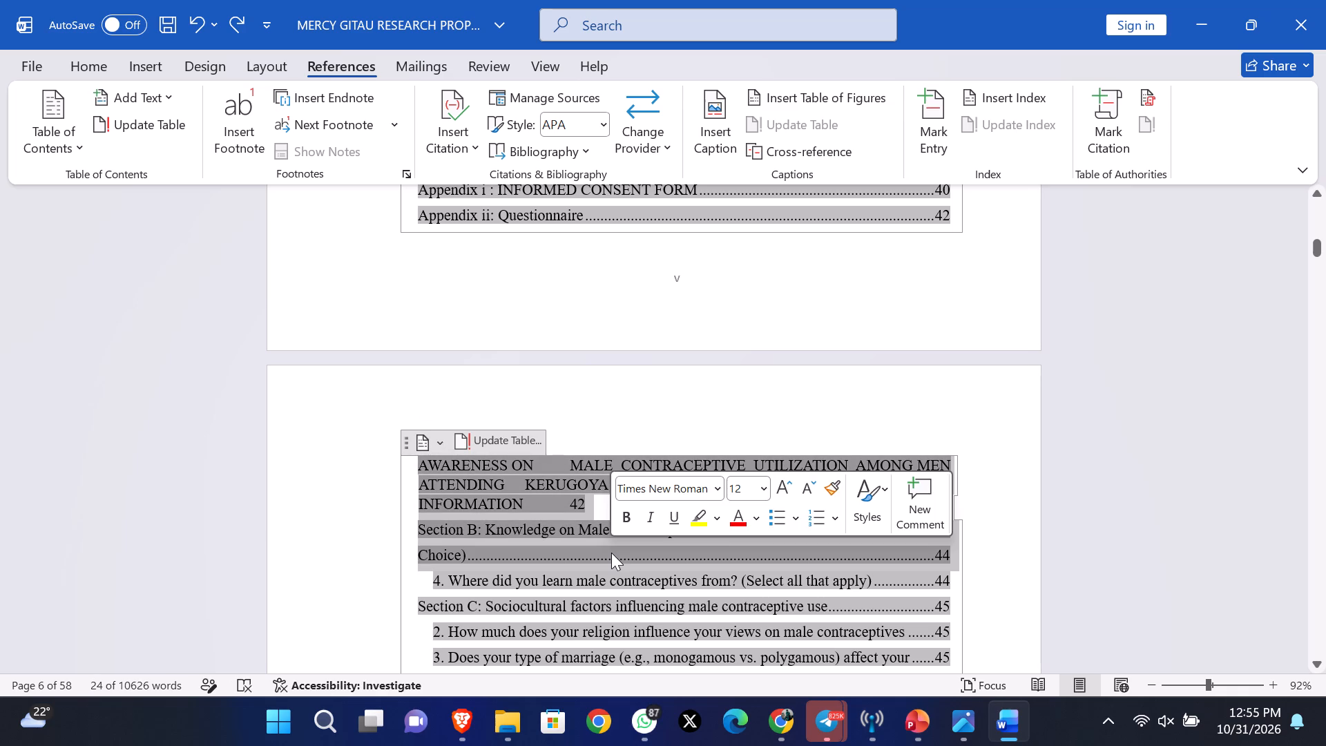
key(BackSpace)
Select the leftover questionnaire entries below Appendix ii, starting with 4. Where did you learn male contraceptives from?
scroll(759, 480, up, 2)
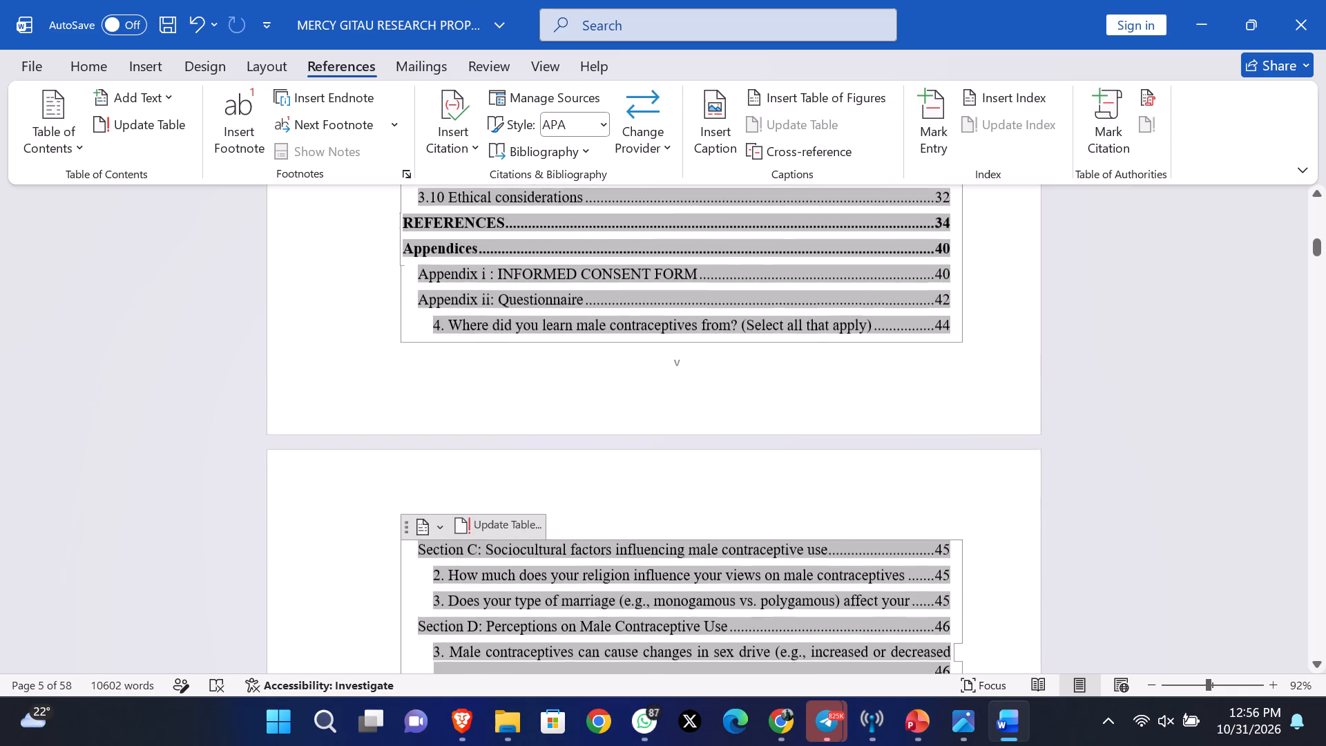
drag(430, 338, 638, 399)
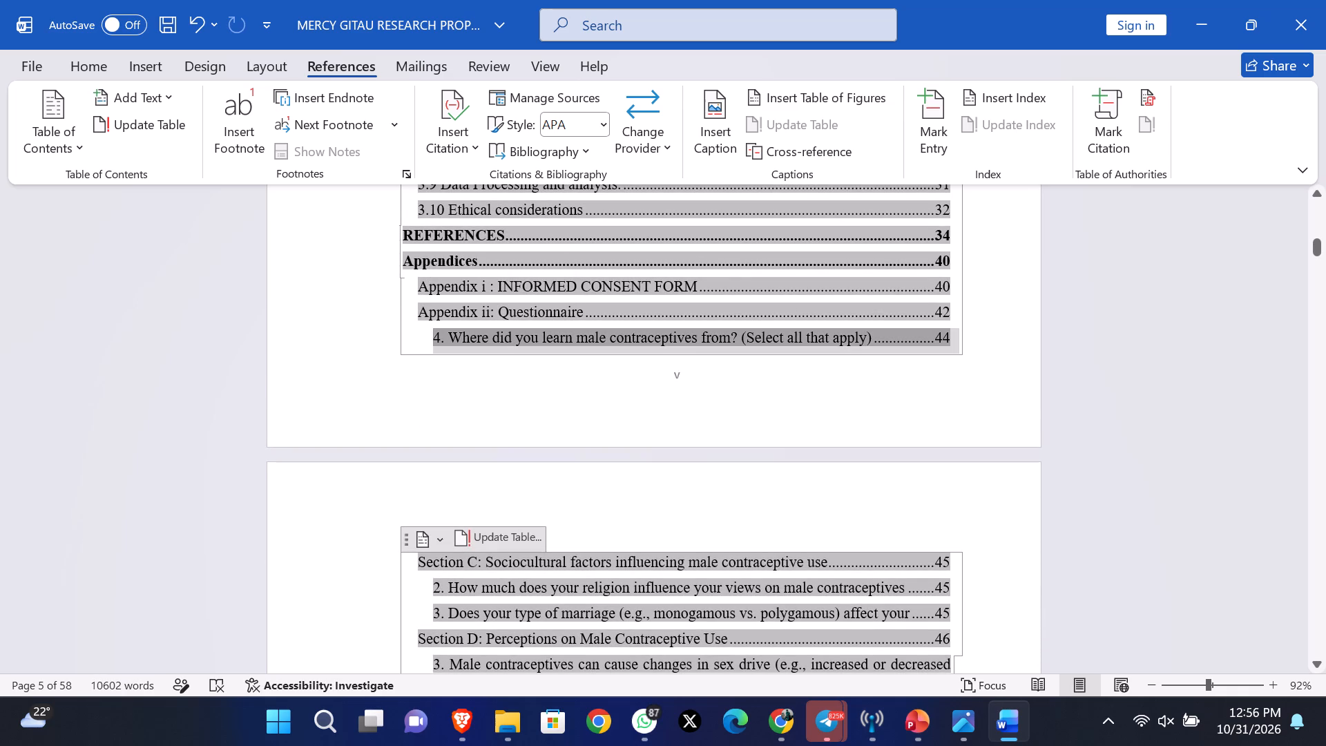
Delete the leftover questionnaire entries between Appendix ii and Appendix iii from the table of contents, through 3. Male contraceptives can cause changes in sex drive.
drag(638, 399, 670, 654)
key(BackSpace)
scroll(670, 654, down, 1)
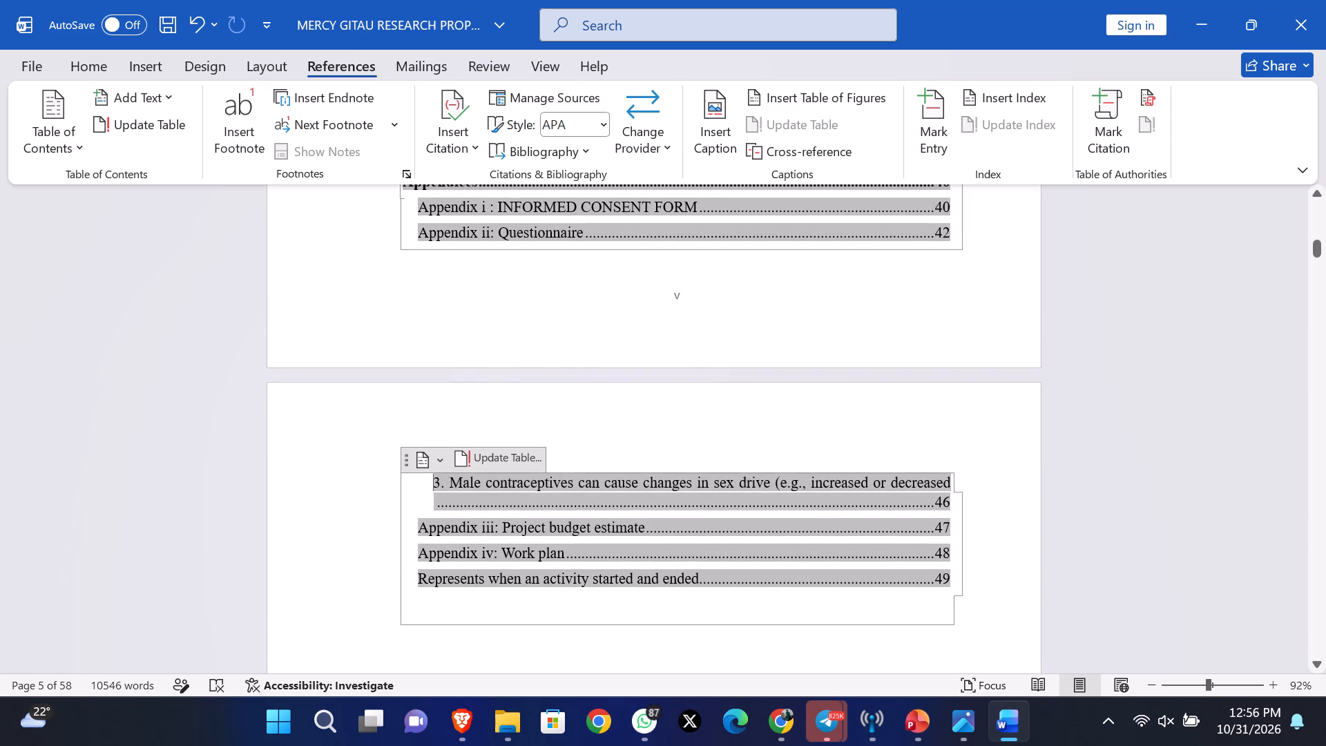
drag(427, 480, 598, 513)
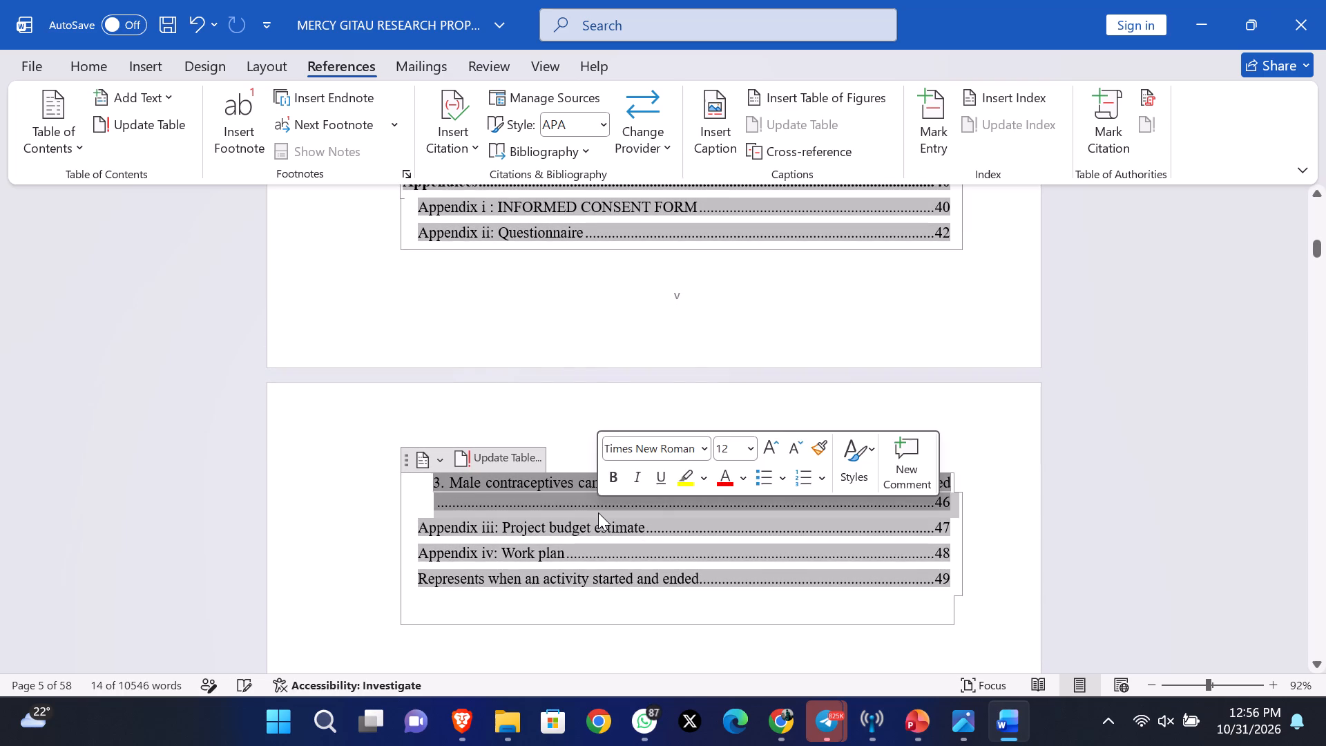
key(BackSpace)
Delete the entry Represents when an activity started and ended below Appendix iv: Work plan in the table of contents.
scroll(695, 470, down, 1)
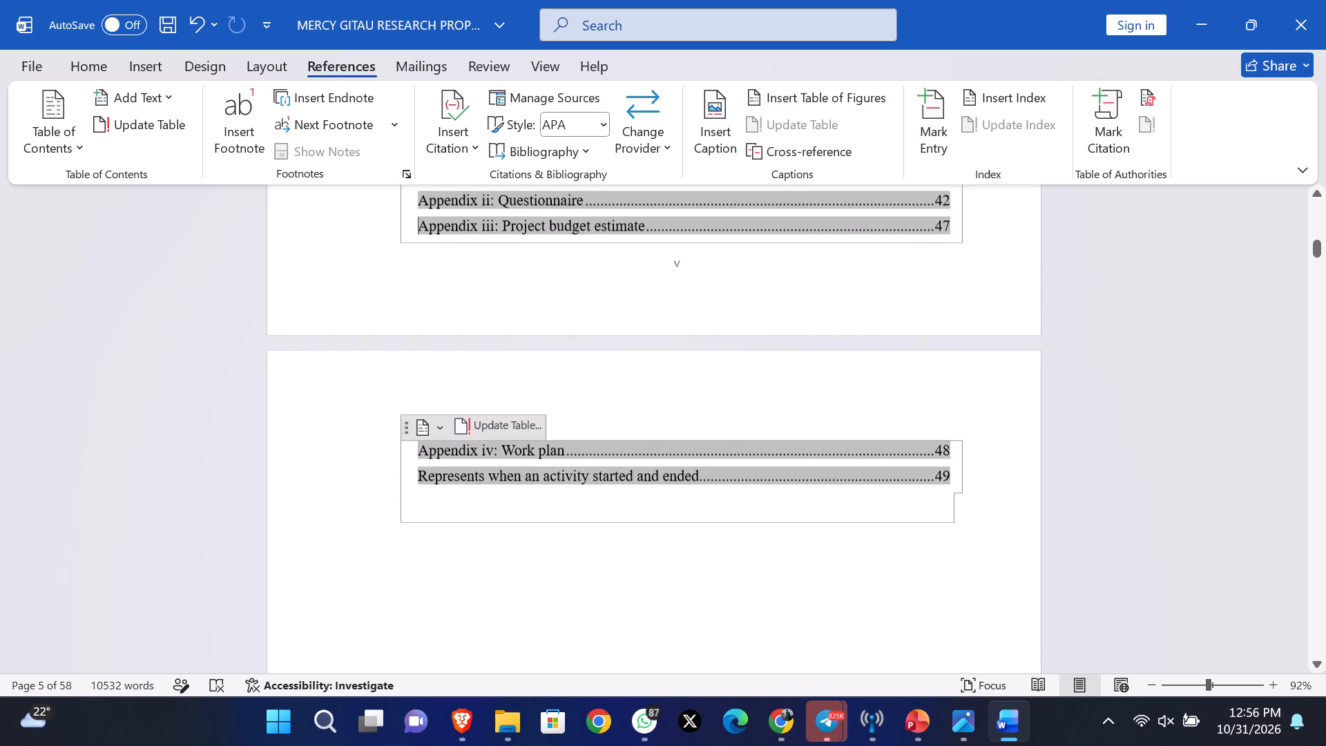
drag(406, 485, 825, 518)
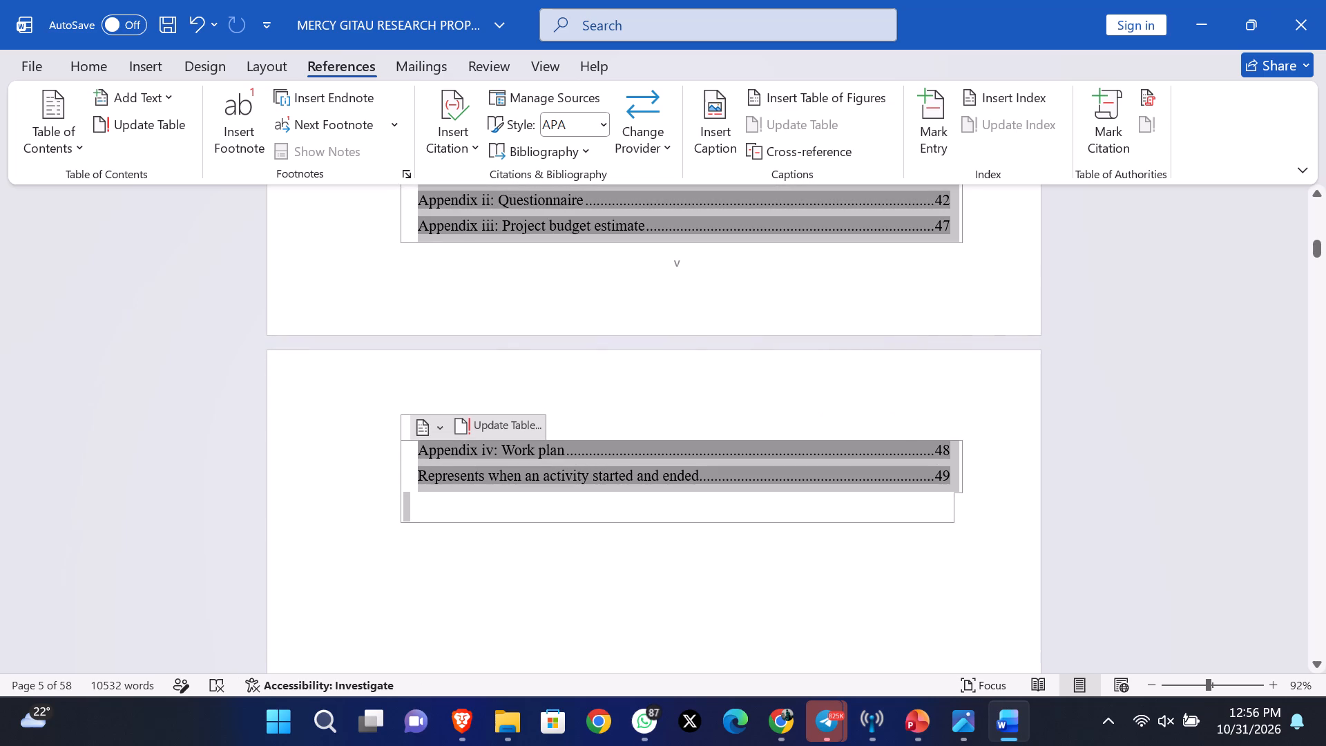
drag(825, 518, 847, 497)
click(995, 541)
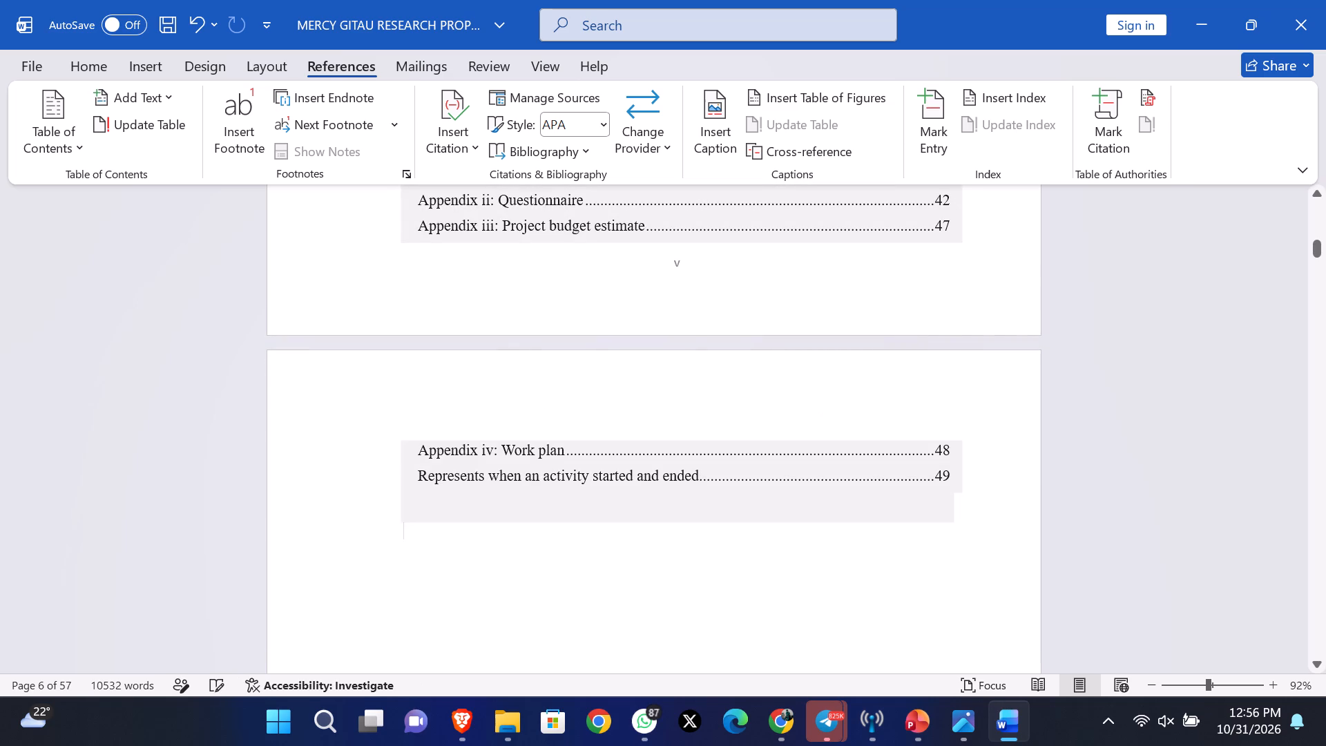
drag(956, 475, 384, 481)
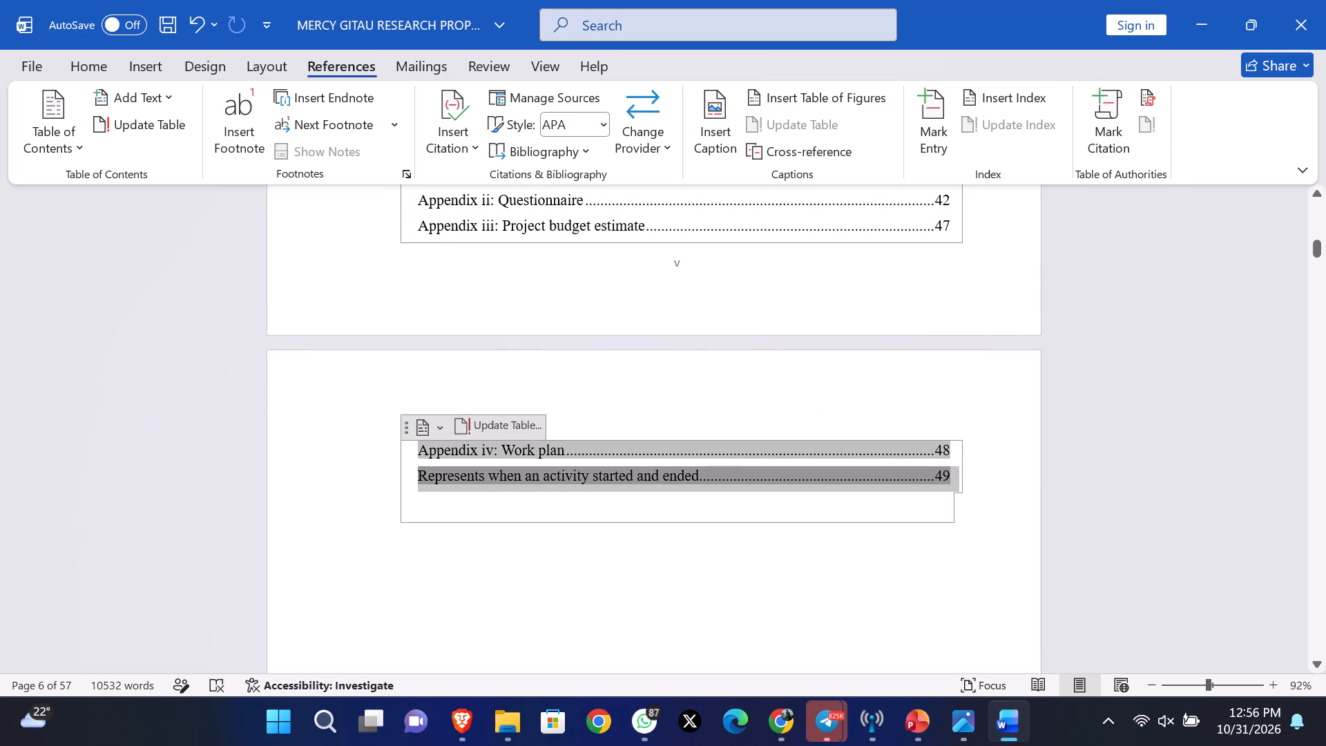
drag(384, 481, 389, 484)
key(BackSpace)
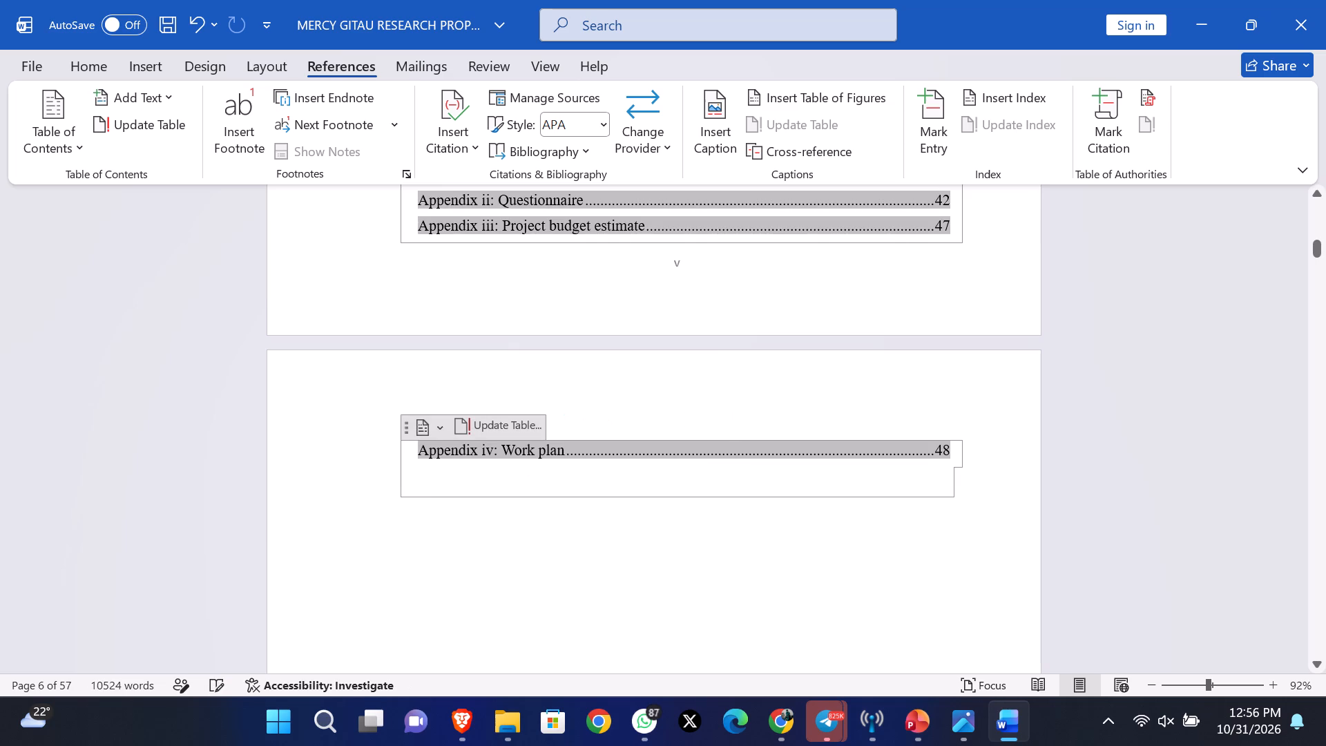
Review the table of contents from the appendix entries back up to the Contents heading.
scroll(621, 466, down, 4)
scroll(621, 466, up, 6)
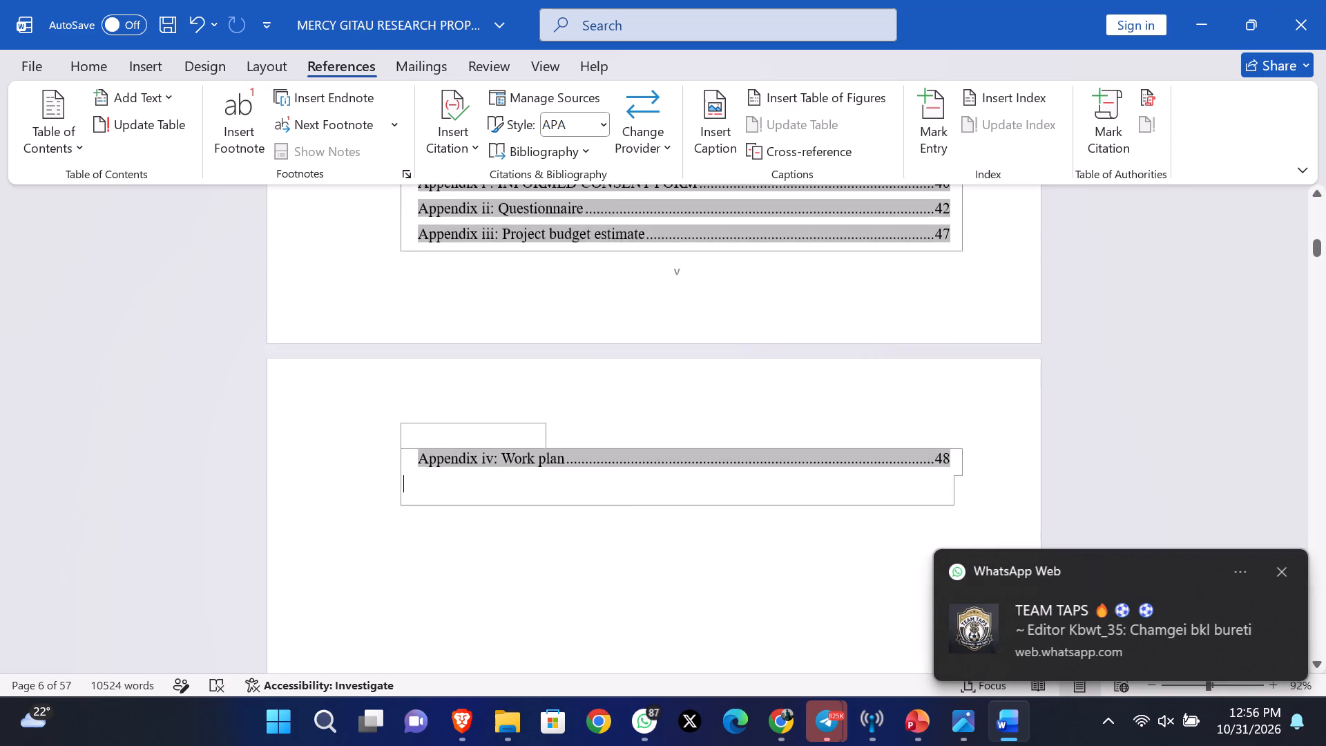
scroll(621, 466, up, 12)
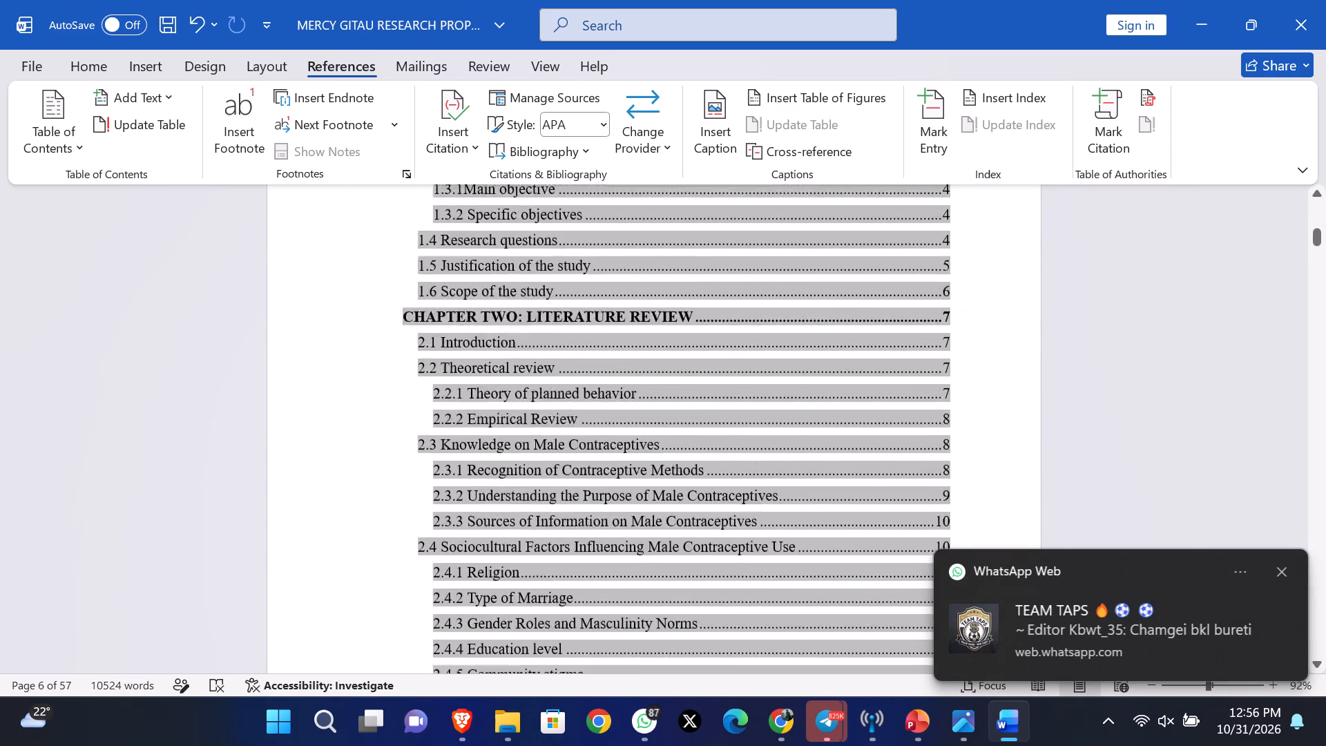
scroll(621, 466, up, 5)
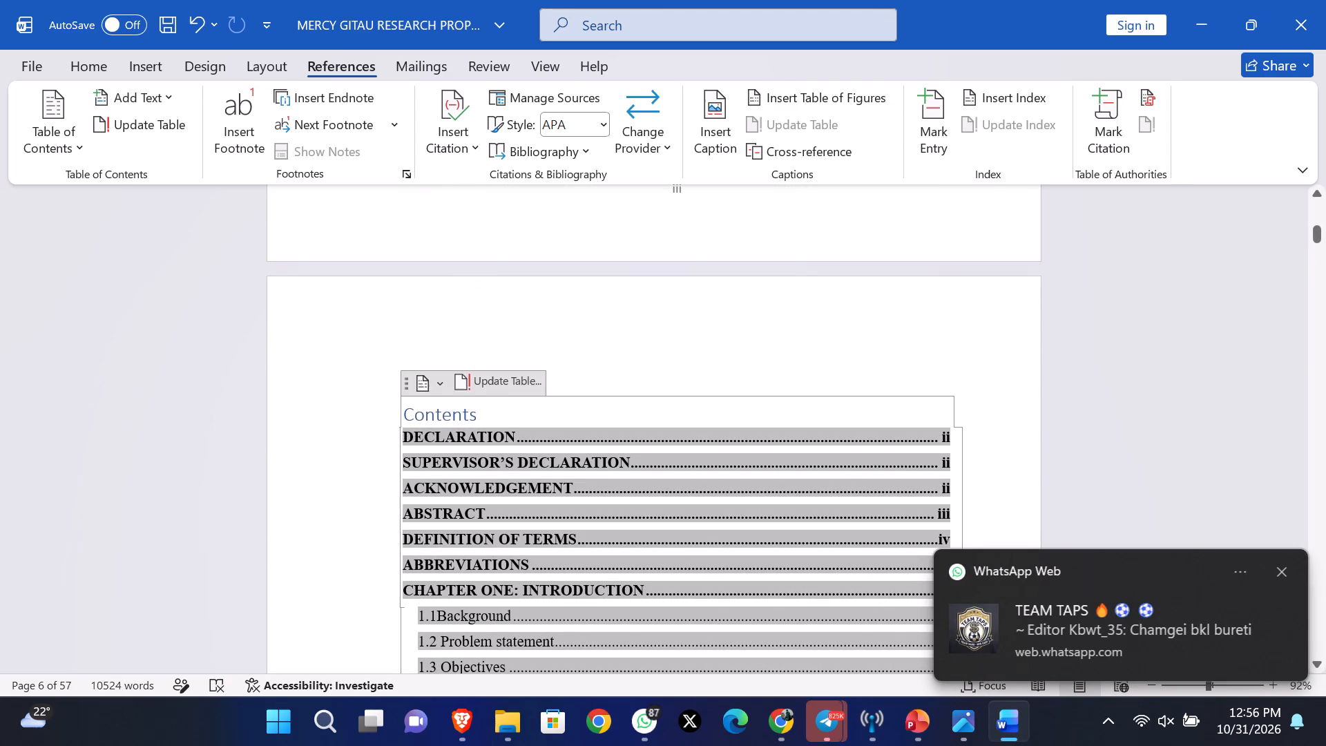
click(1132, 401)
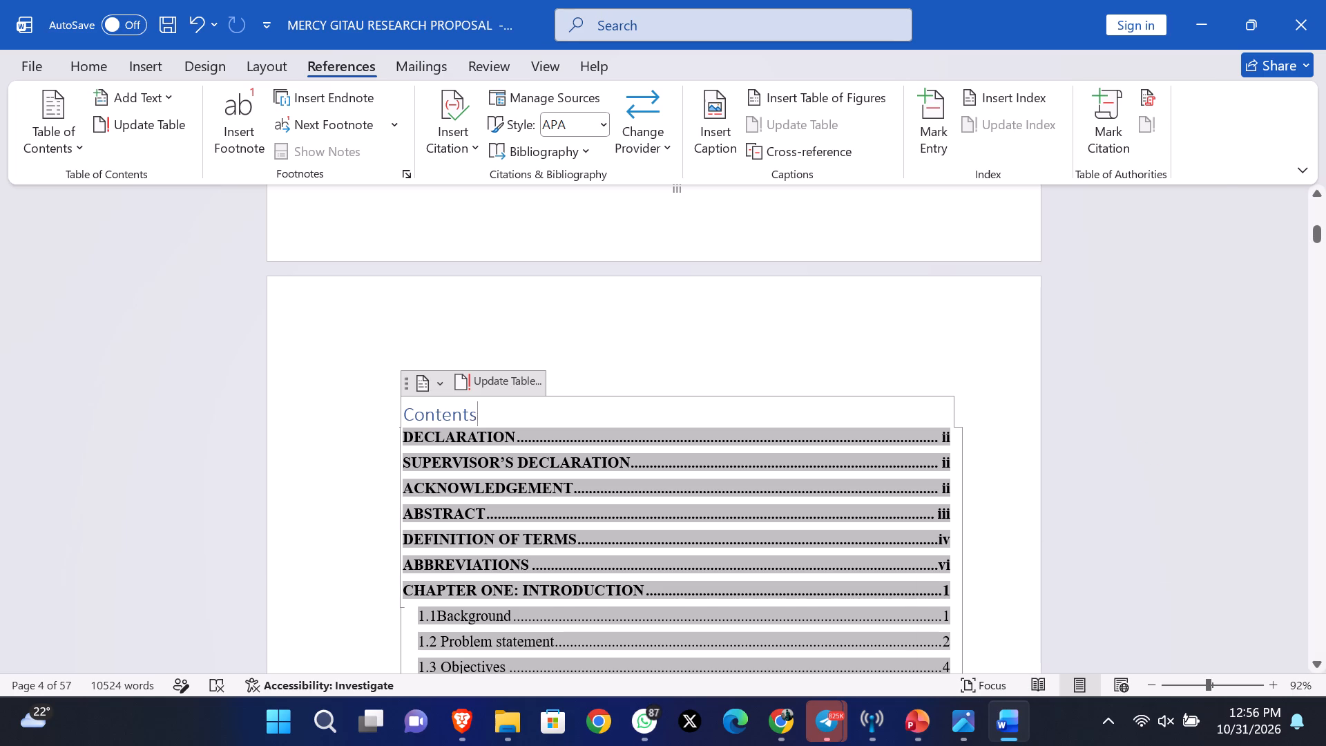
Examine the trimmed table of contents, checking the Contents title, the preliminary entries and the chapter entries.
scroll(905, 307, up, 13)
scroll(905, 307, down, 14)
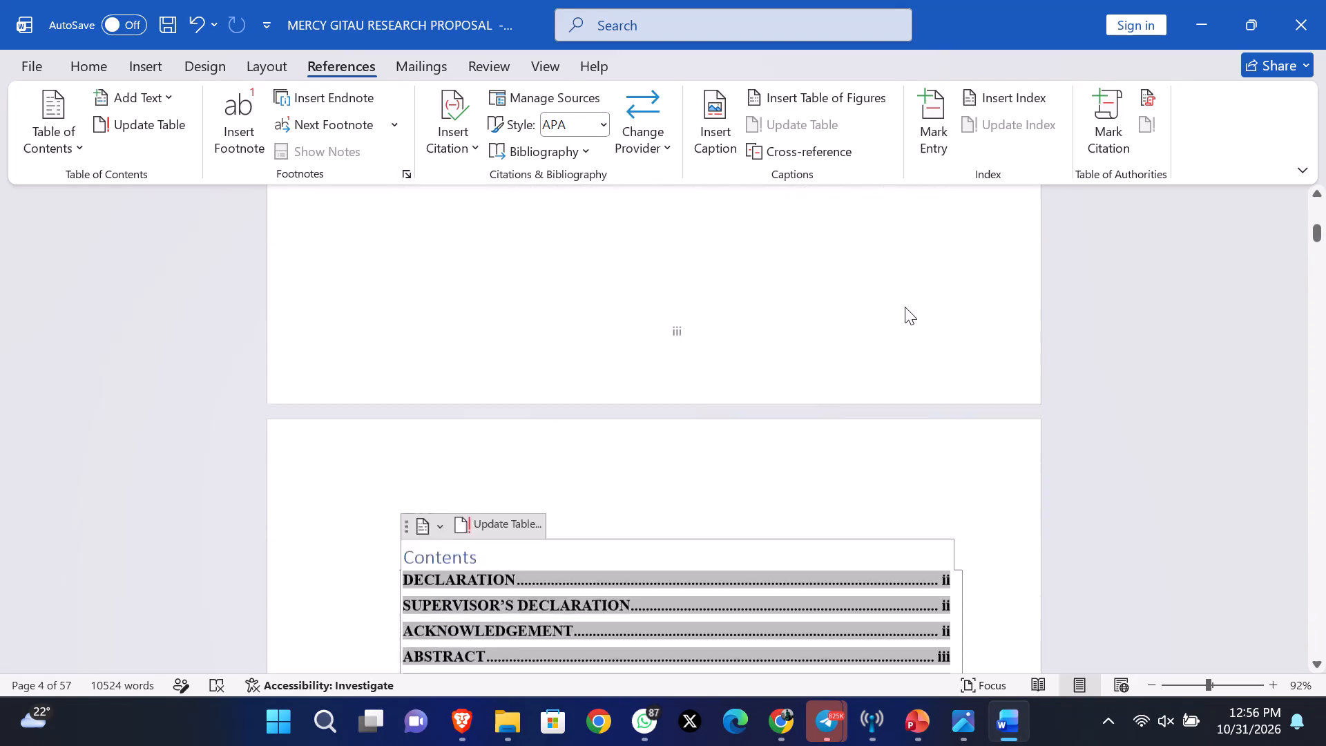
scroll(905, 307, down, 7)
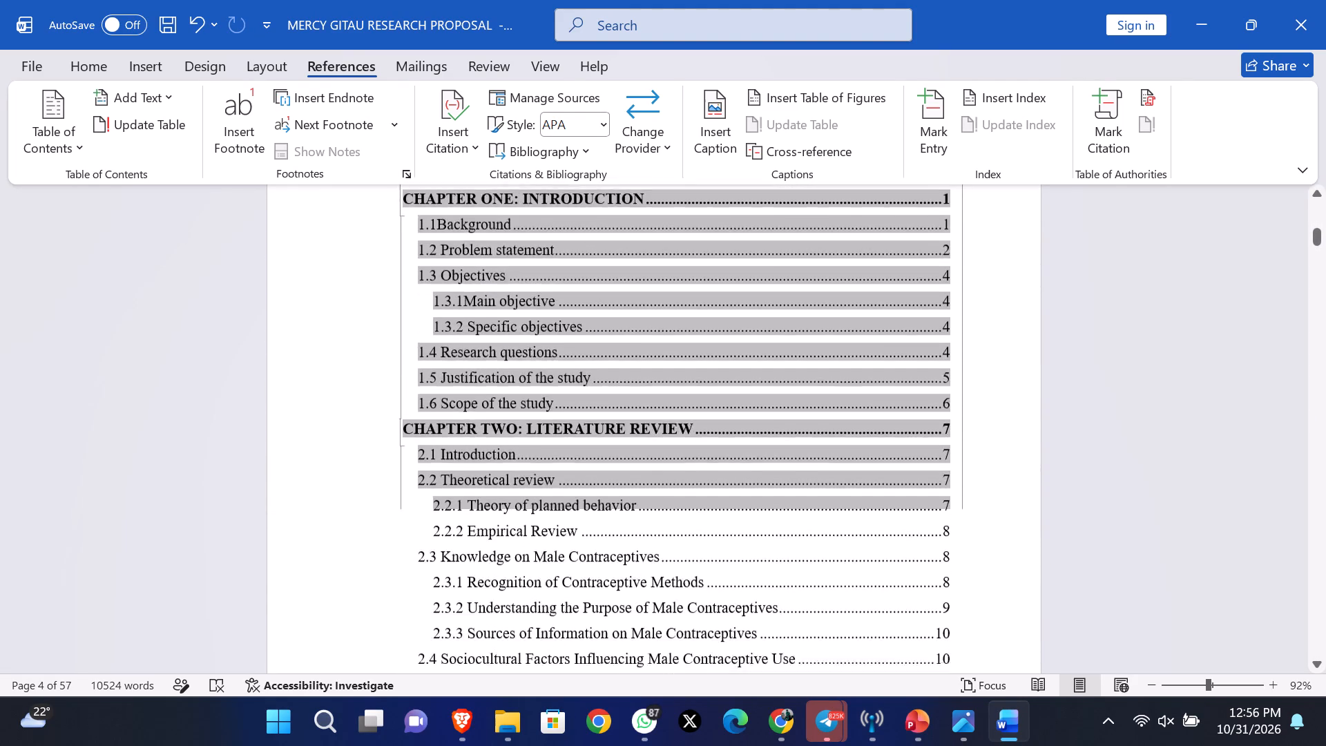
scroll(905, 307, down, 4)
Set the font colour of the Contents title above the table of contents to Automatic.
scroll(905, 307, up, 7)
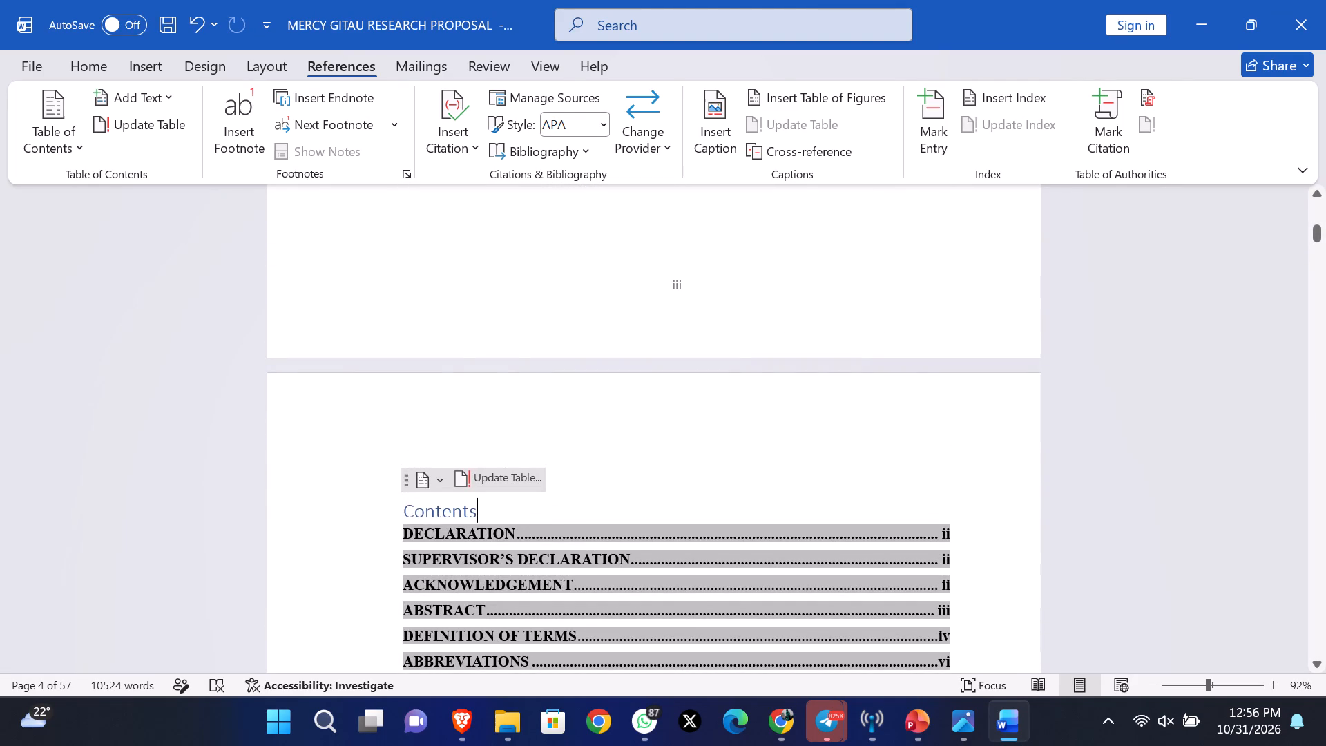
drag(496, 522, 387, 510)
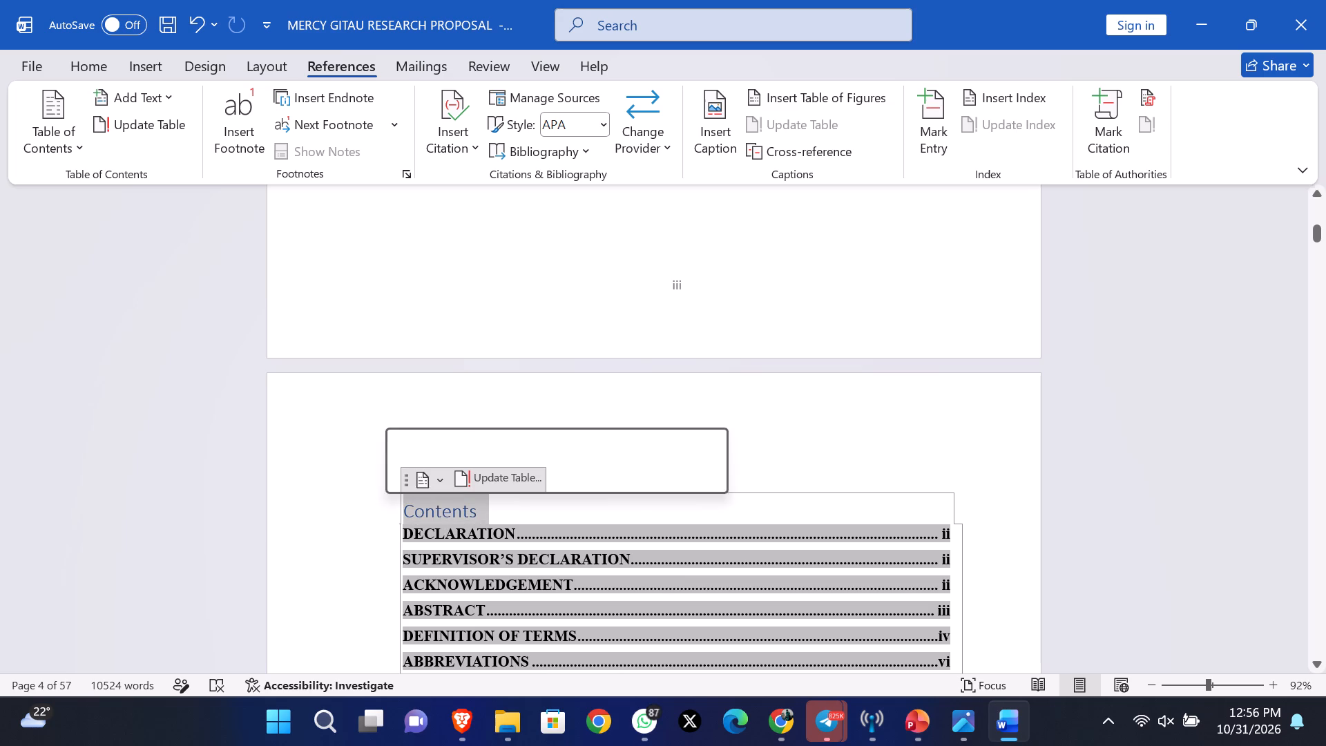
click(104, 58)
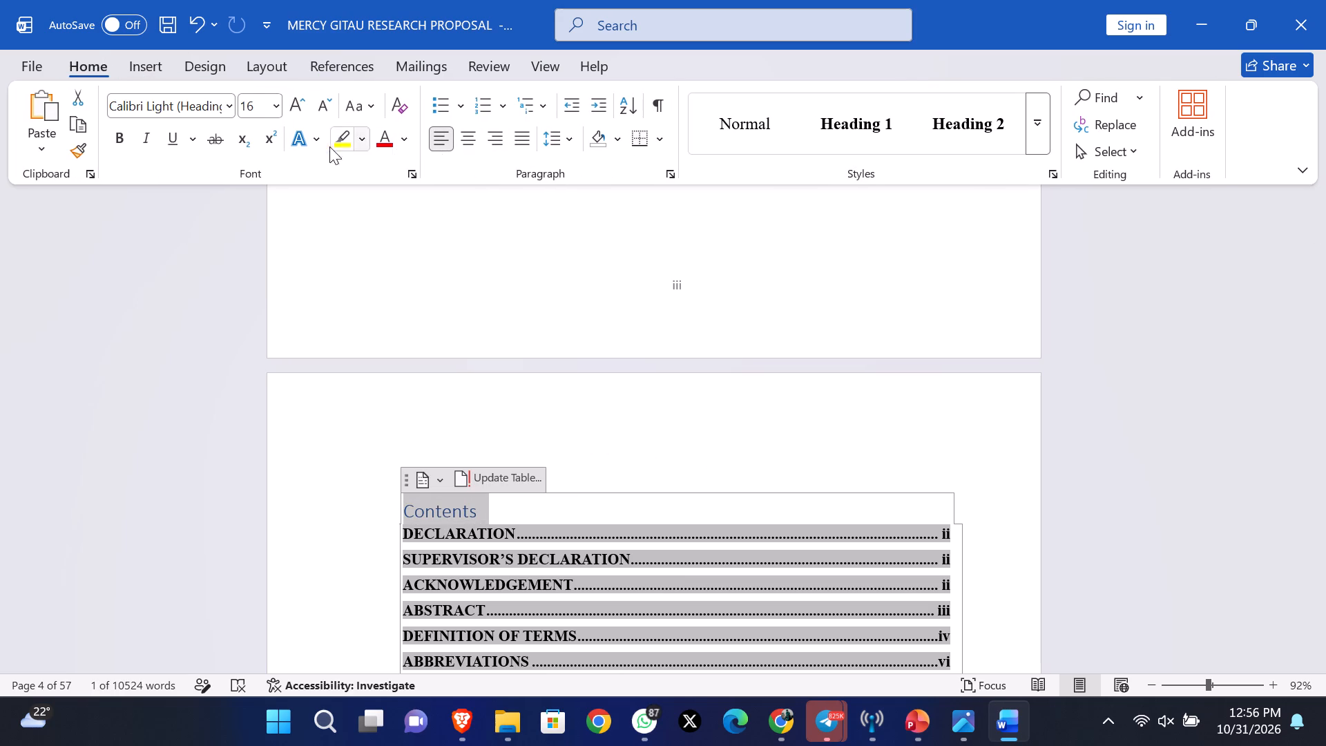
click(408, 145)
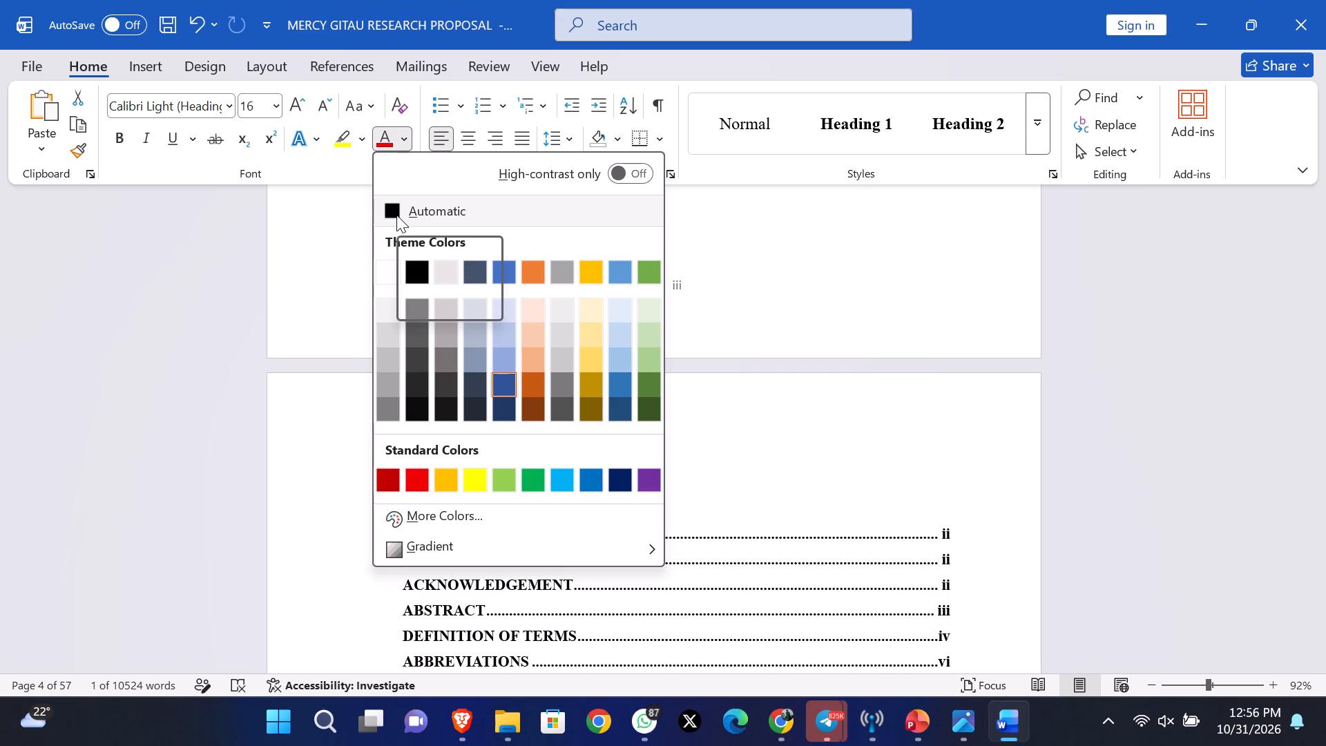
click(396, 215)
click(678, 435)
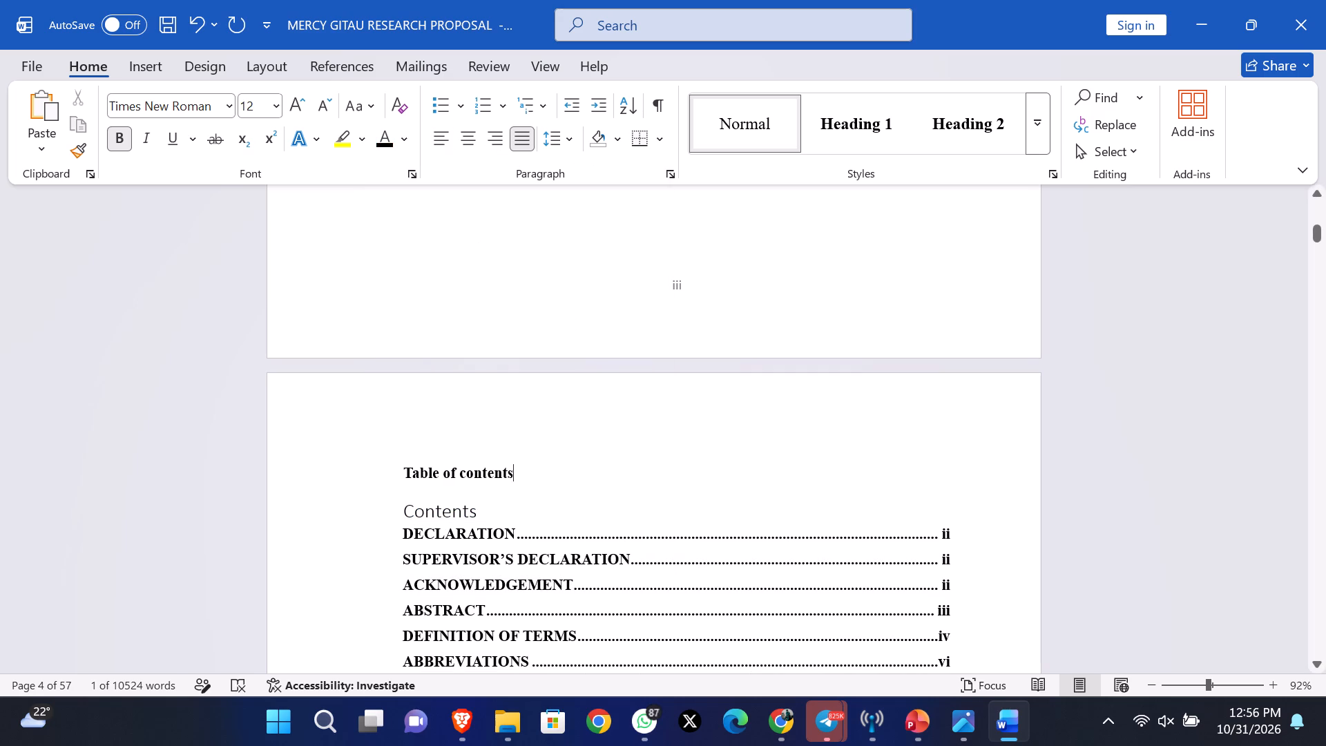
Examine the table of contents from its title through the chapter and appendix entries to the DEFINITION OF TERMS heading.
scroll(678, 435, down, 11)
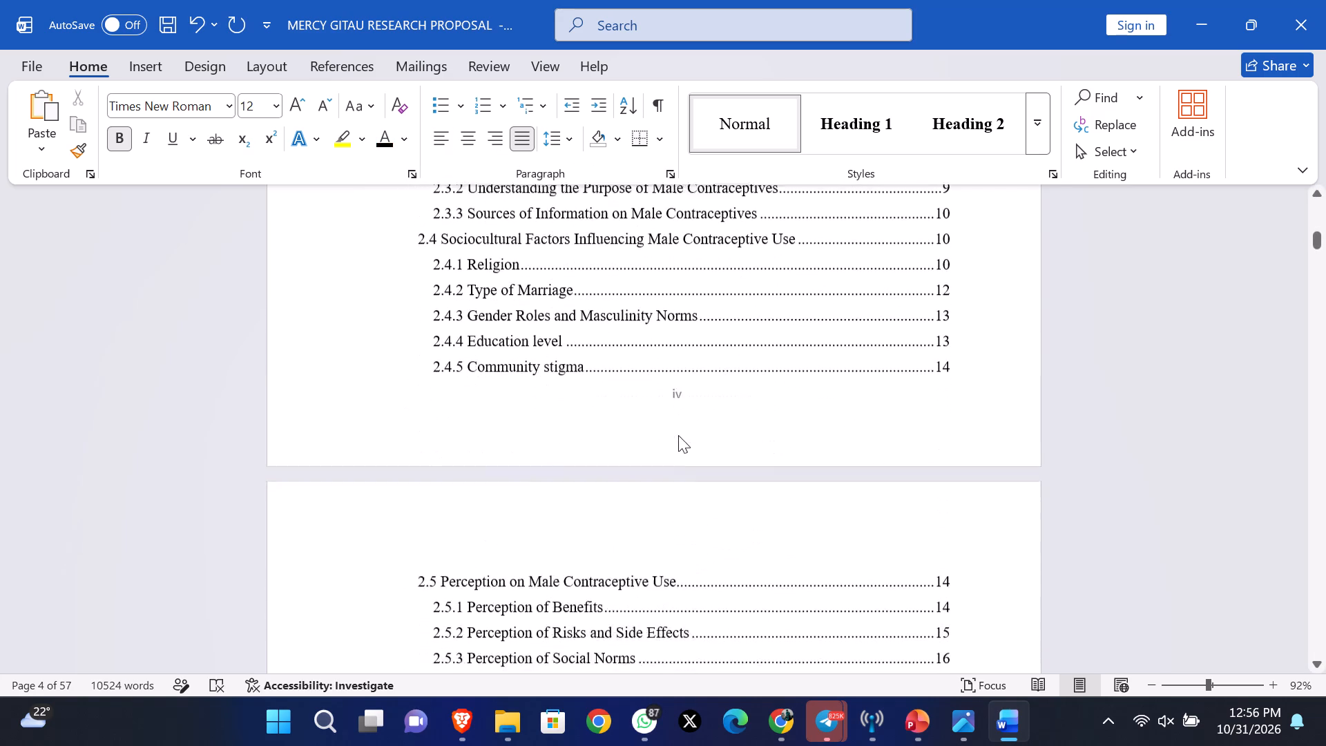
scroll(678, 435, down, 8)
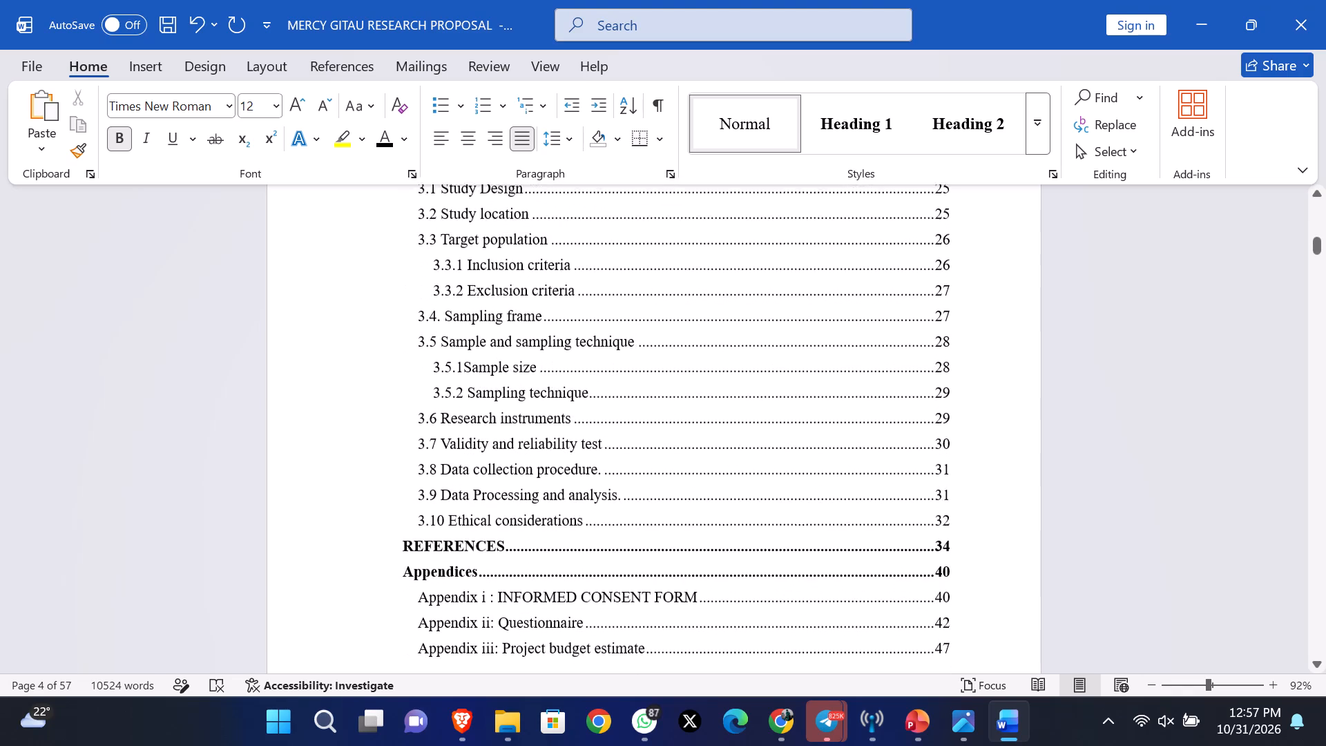
scroll(678, 435, down, 8)
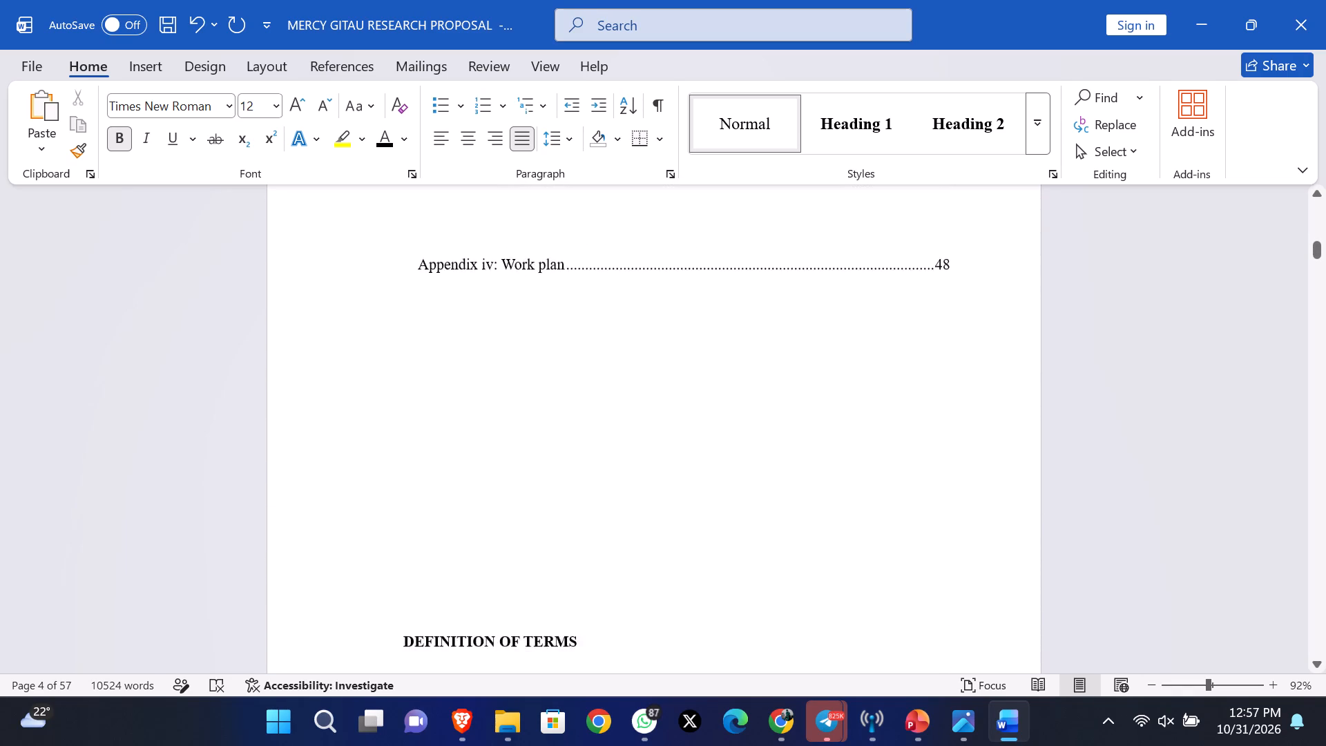
scroll(678, 435, down, 9)
Delete the Contents title above the DECLARATION entry, keeping the bold Table of contents heading.
scroll(678, 435, up, 6)
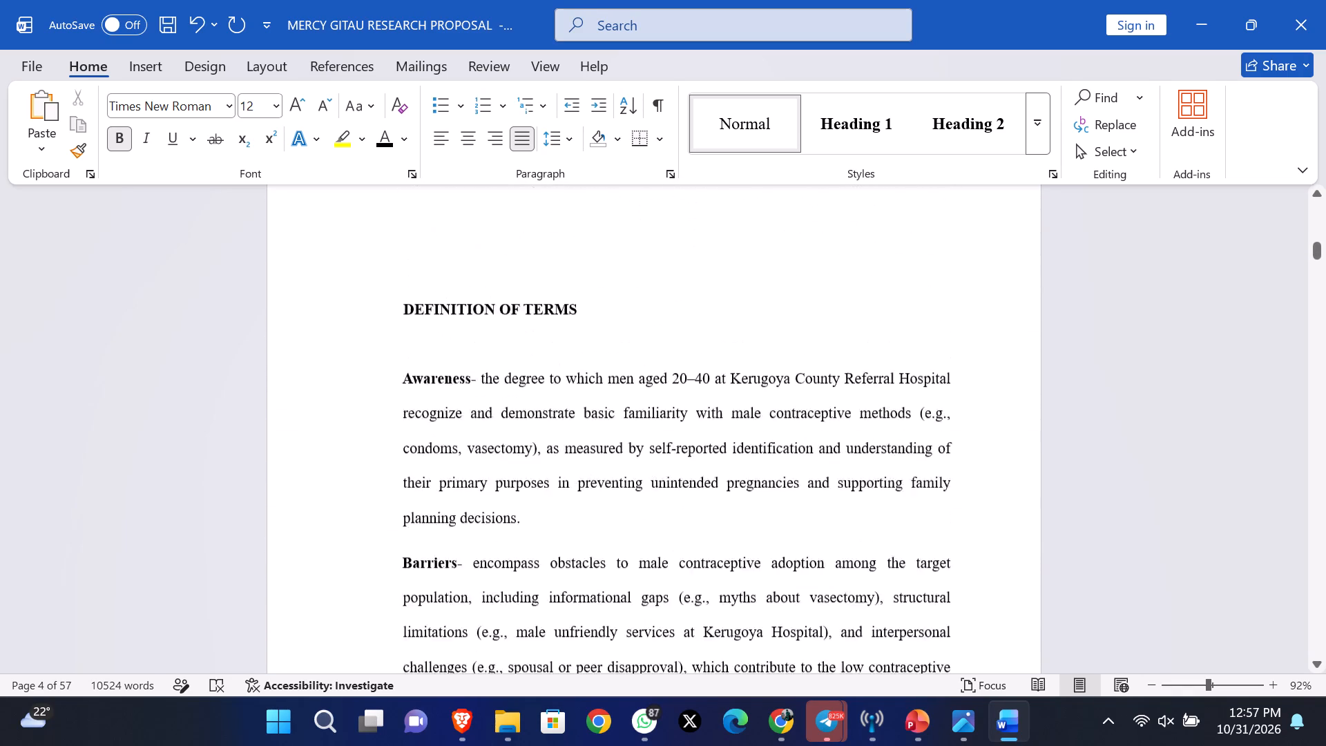
scroll(678, 435, up, 10)
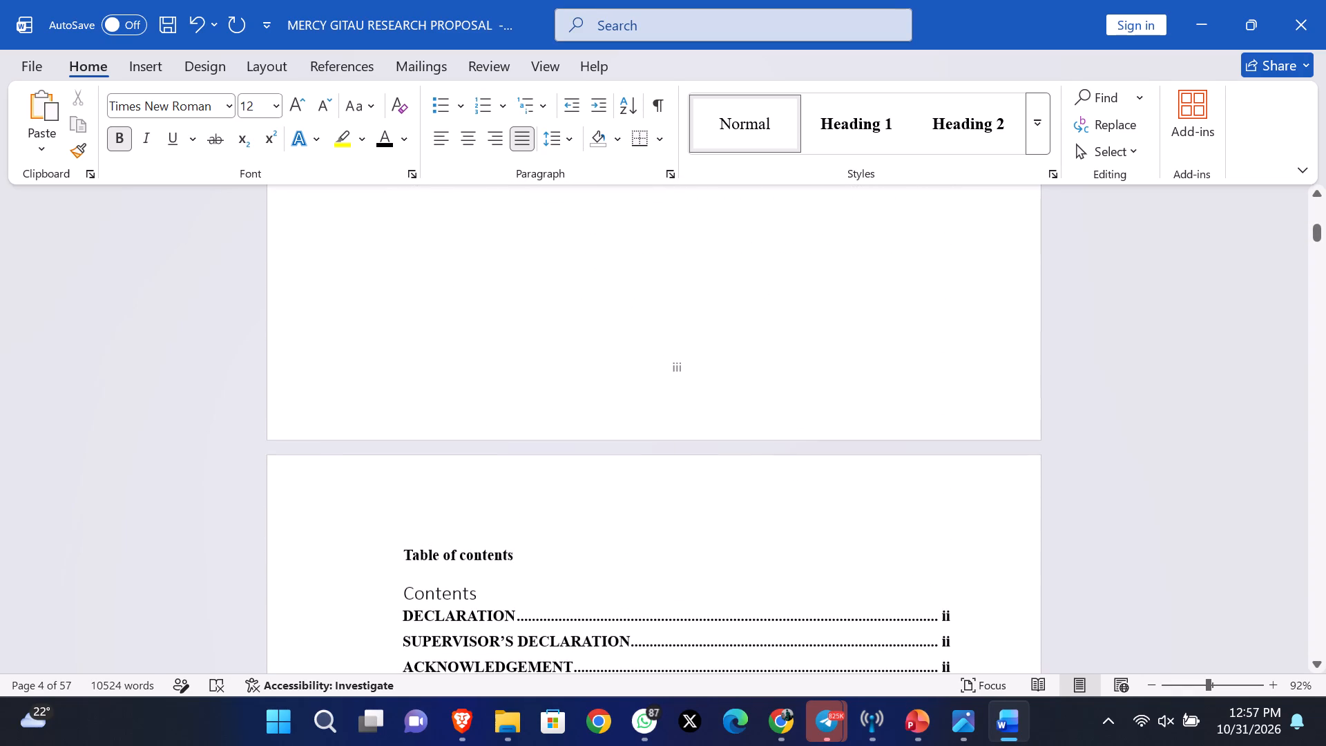
drag(500, 604, 404, 584)
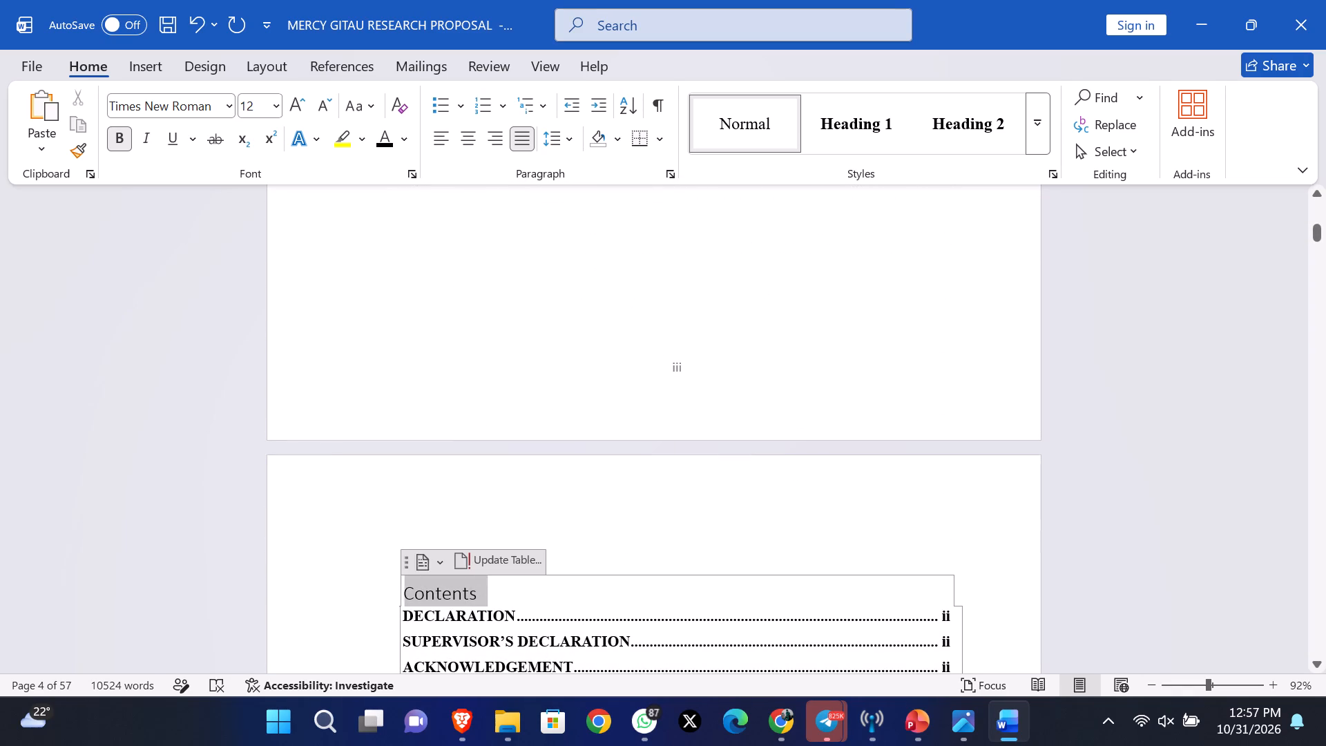
drag(404, 584, 400, 587)
key(BackSpace)
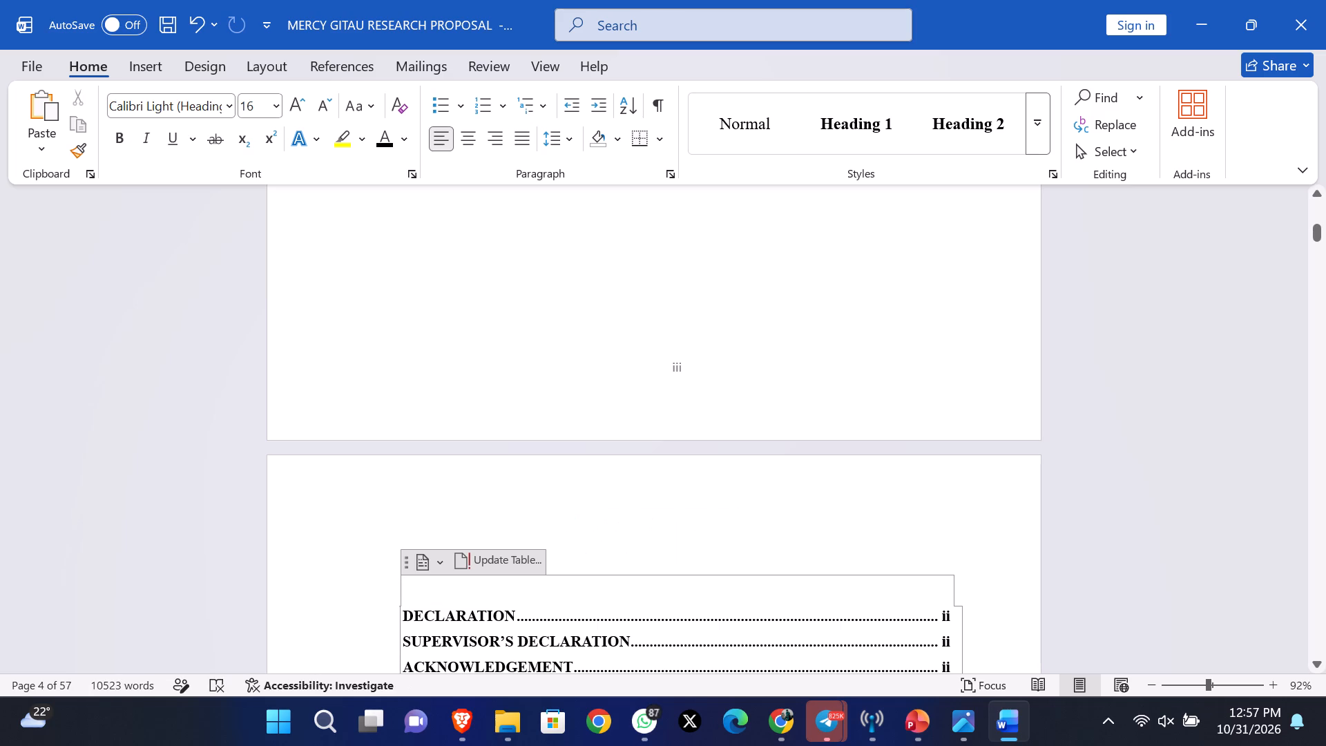
key(BackSpace)
key(BackSpace)
key(BackSpace)
drag(675, 537, 655, 523)
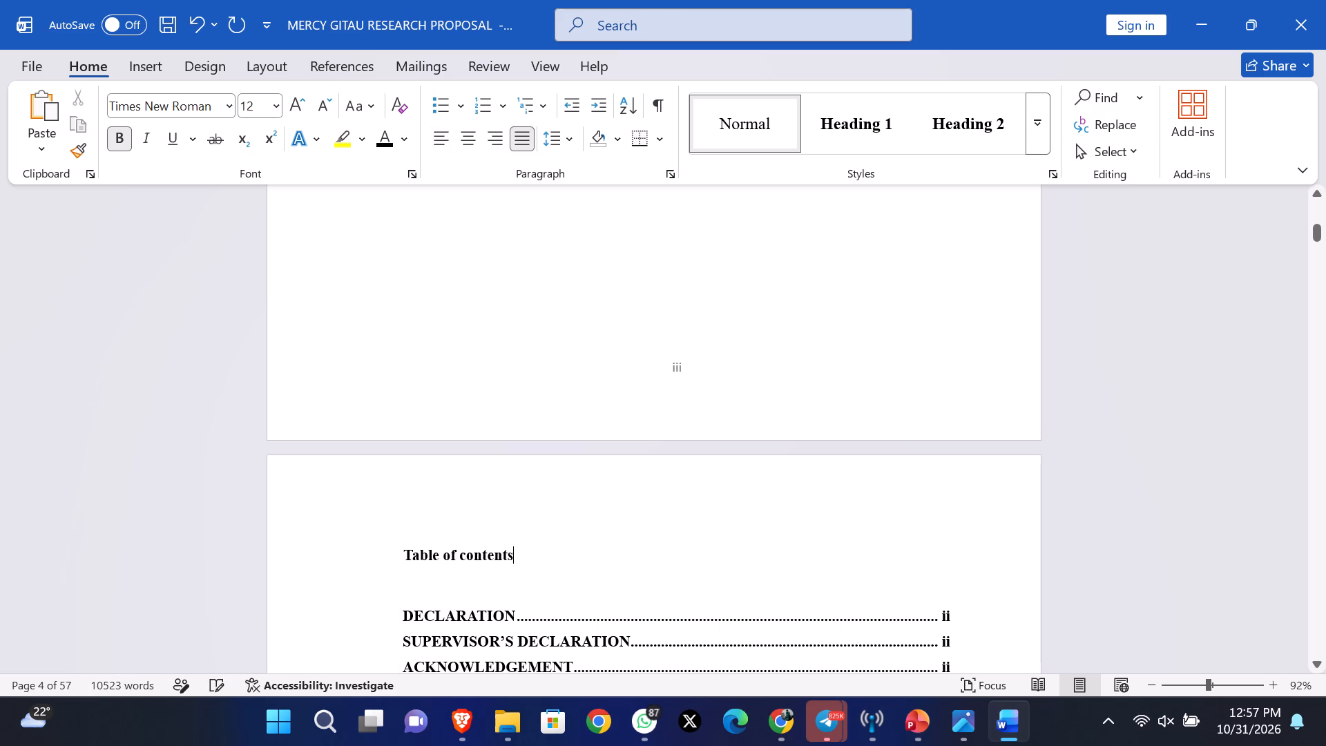
drag(492, 508, 472, 488)
click(461, 593)
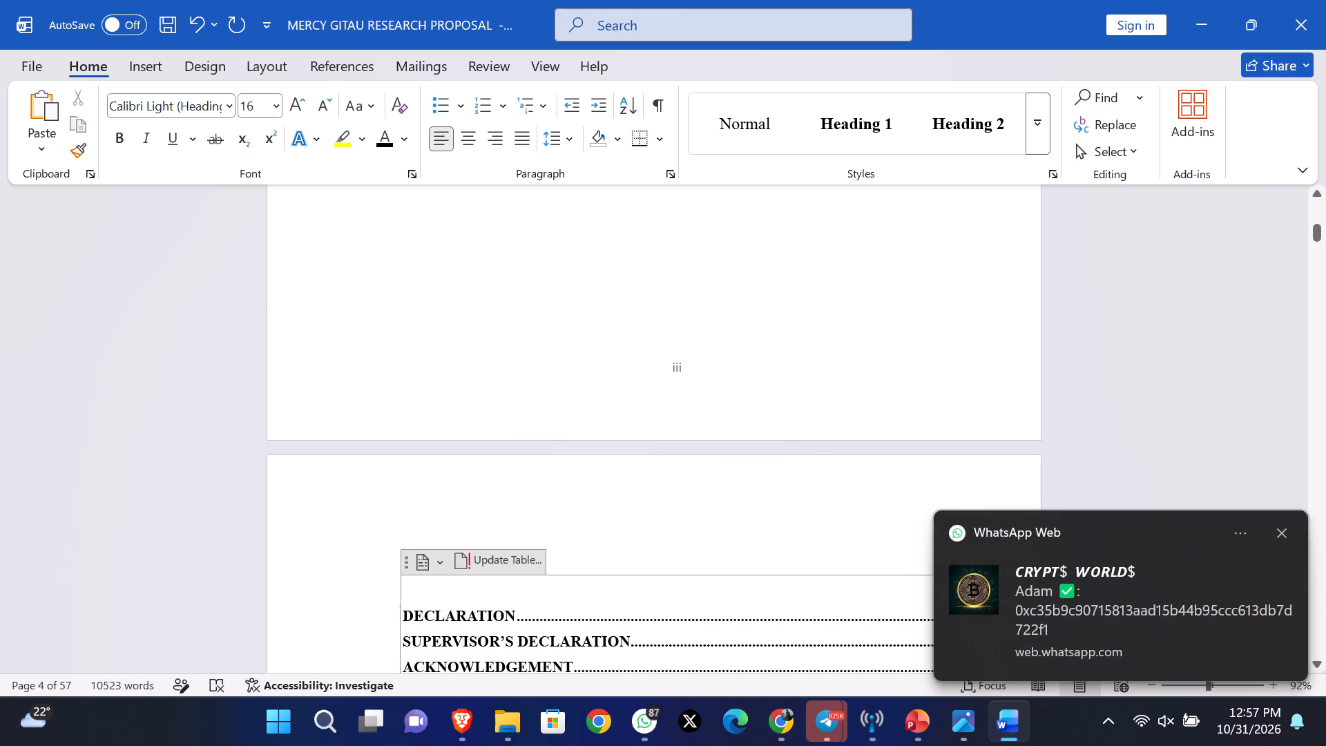
click(755, 514)
Check the table of contents through its appendix entries and the definitions that follow it.
scroll(779, 636, down, 19)
scroll(779, 636, down, 5)
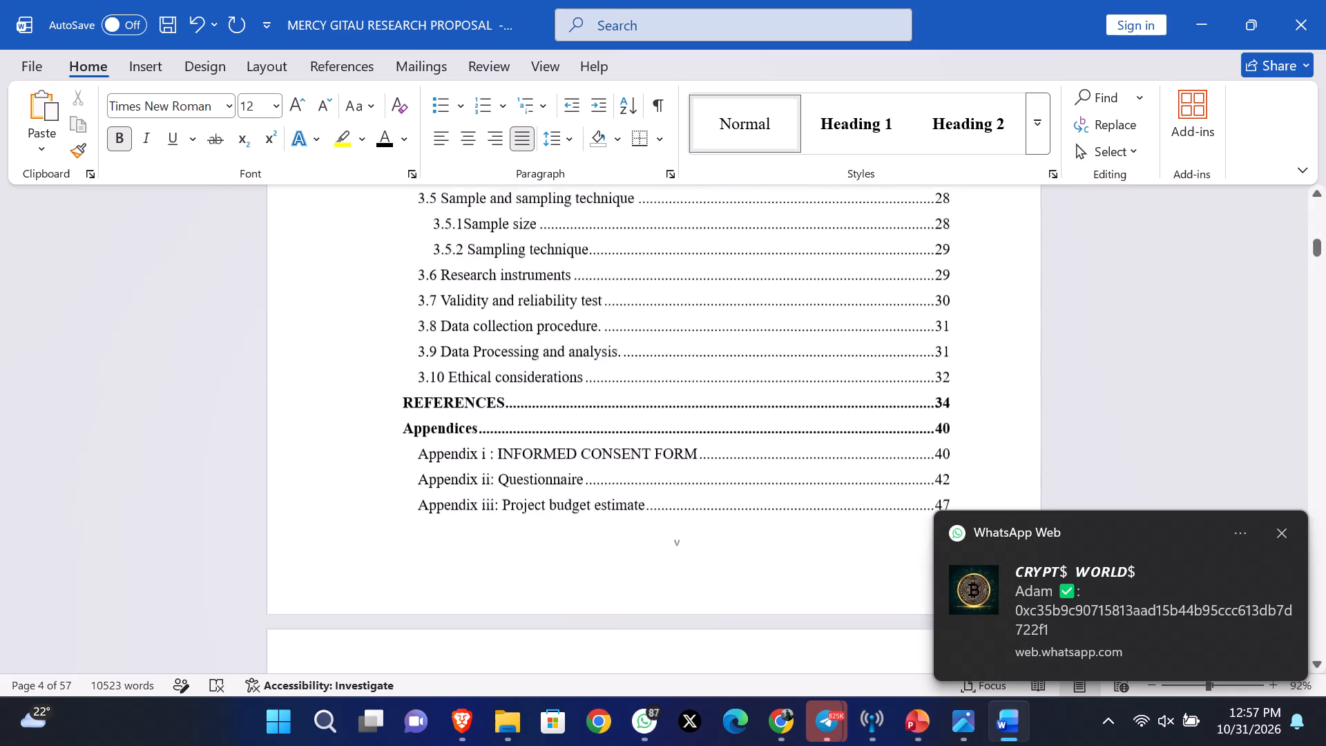
scroll(779, 636, down, 11)
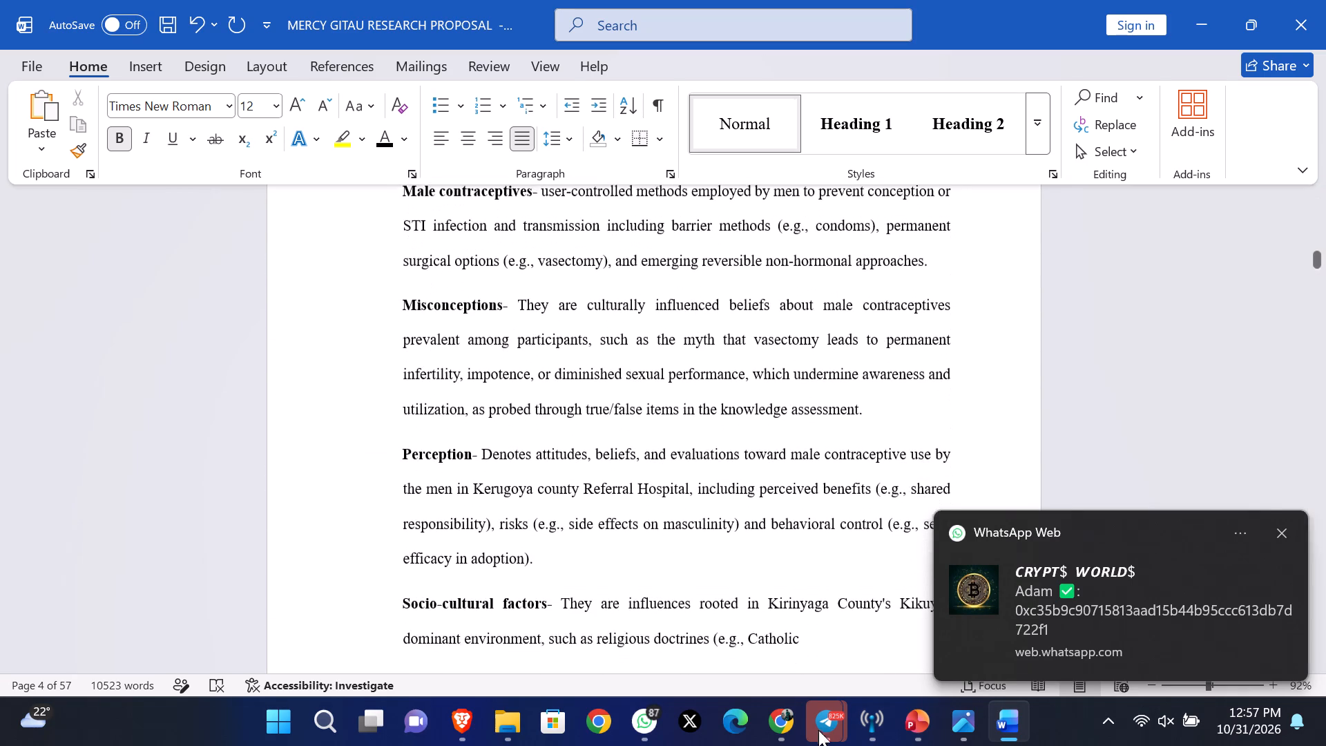
Save the research proposal and close the document.
click(169, 12)
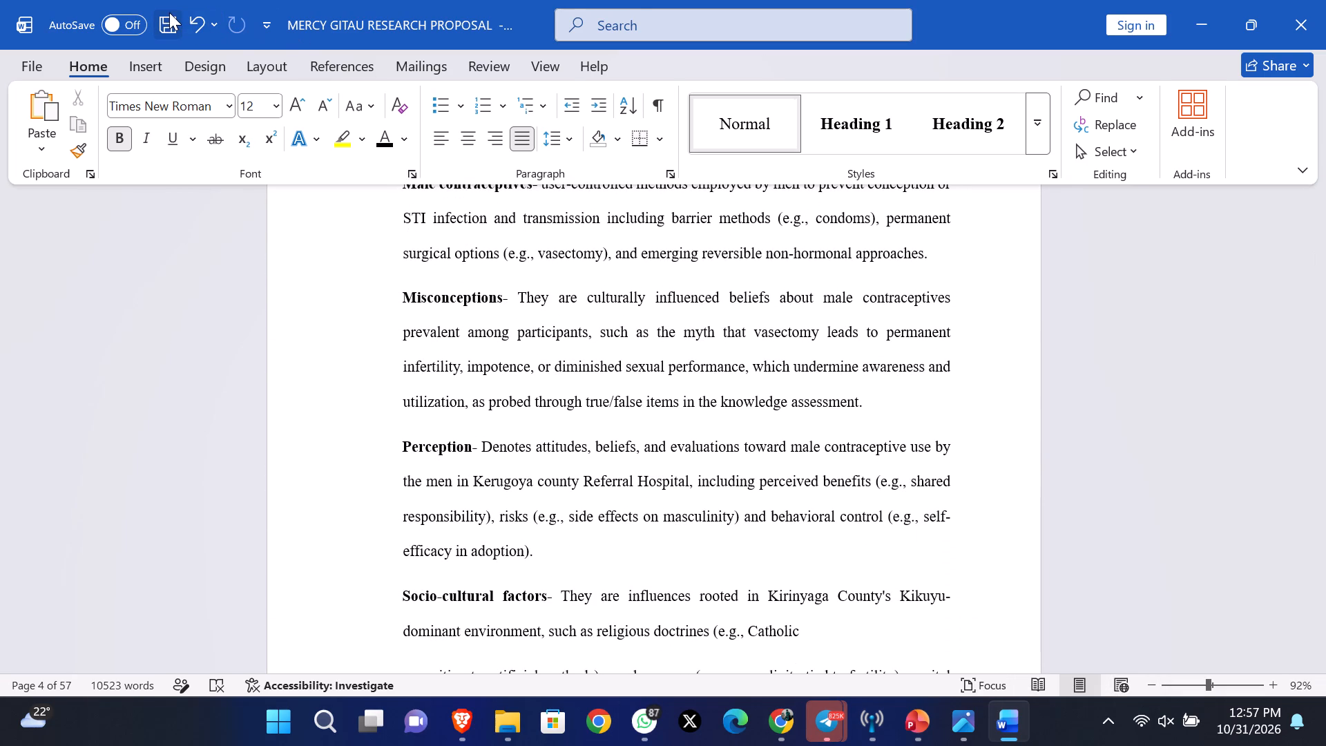
click(1325, 1)
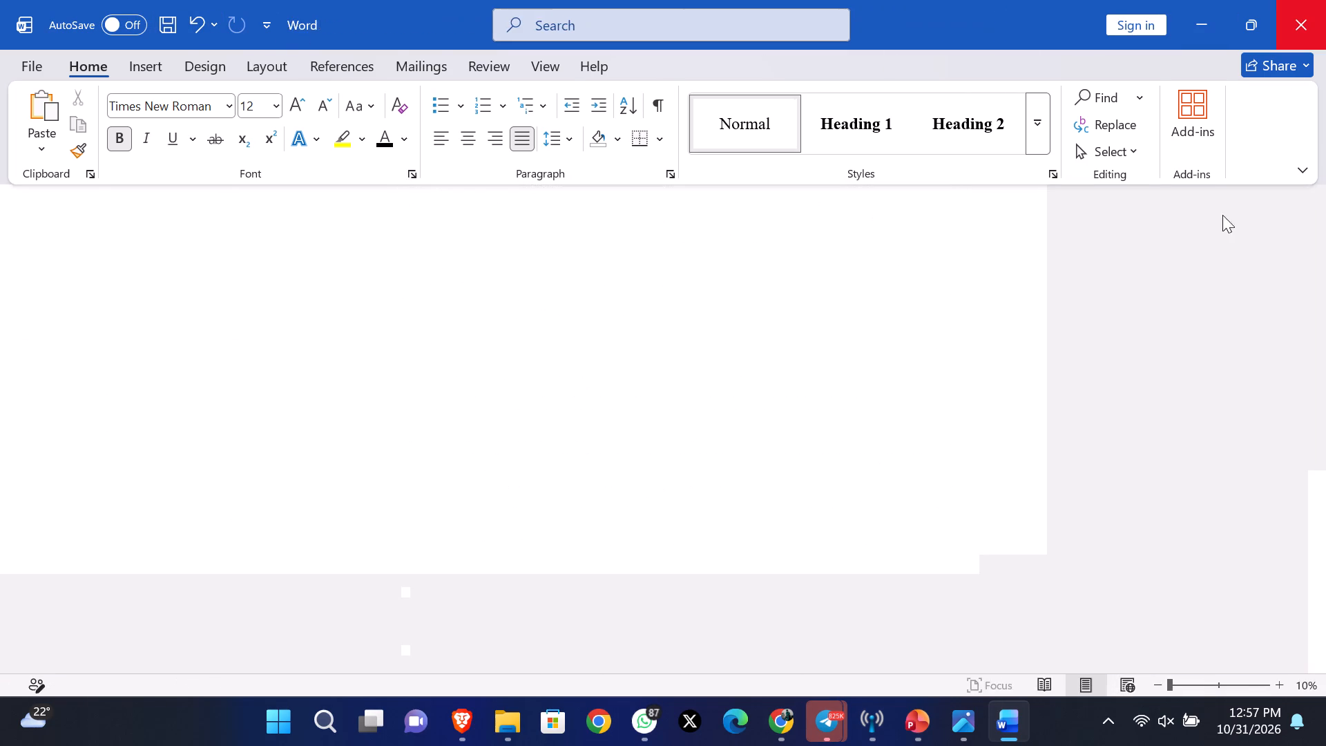
Show the hidden system tray icons on the desktop.
click(1116, 734)
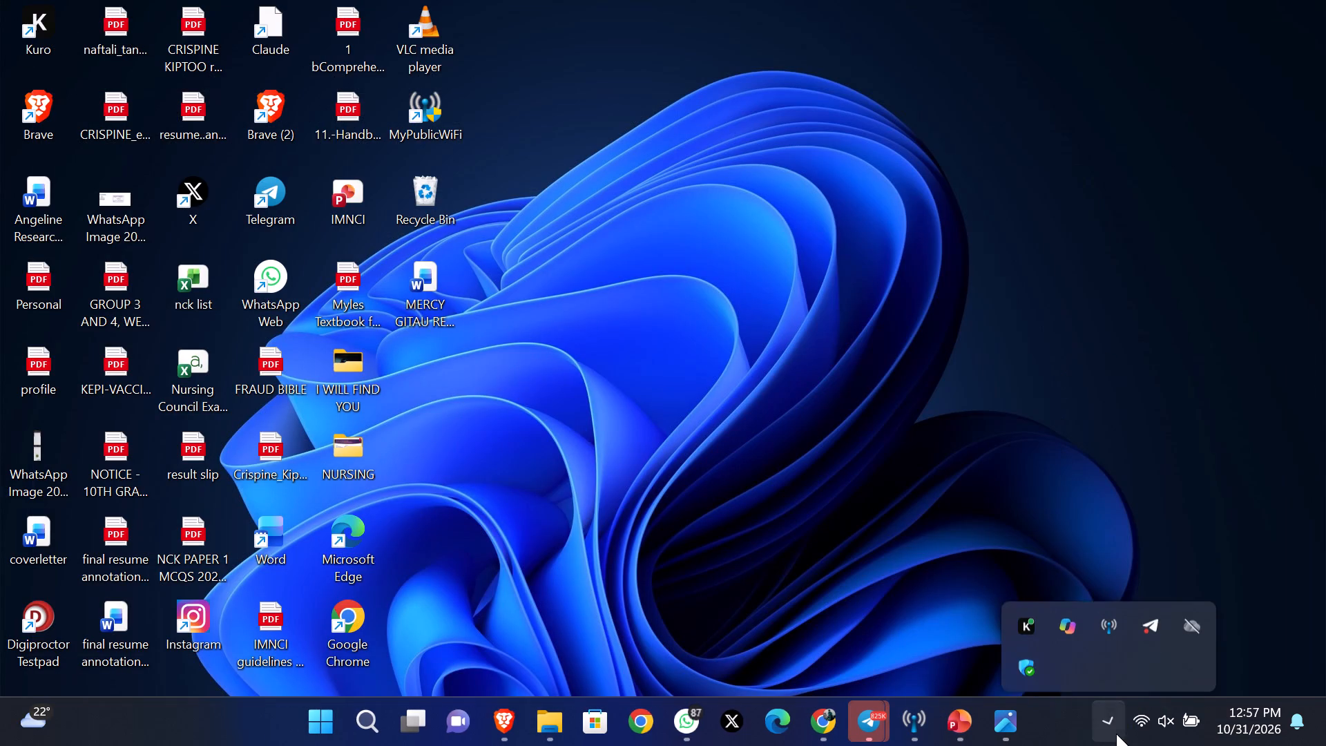